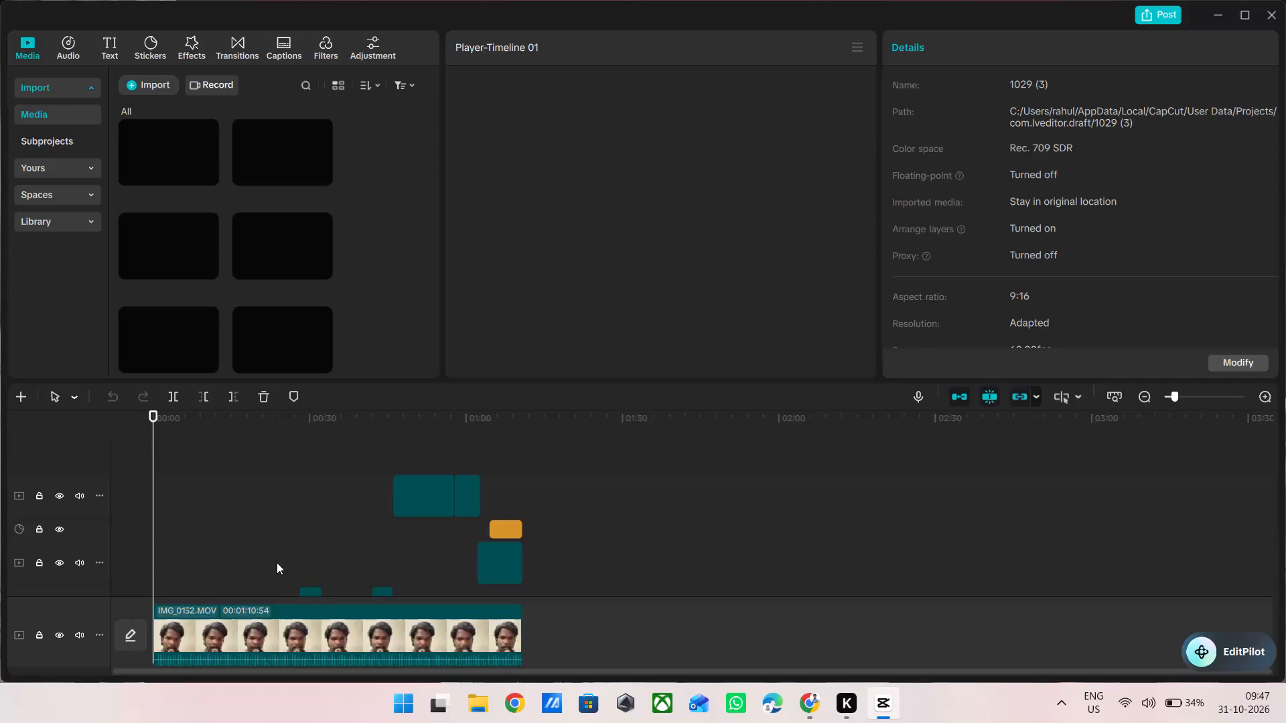
Play sections of the timeline's first 45 seconds to review the image and video overlays above the IMG_0152.MOV clip.
{"action": "scroll", "coordinate": [263, 501], "scroll_direction": "down", "scroll_amount": 1}
{"action": "key", "text": "space"}
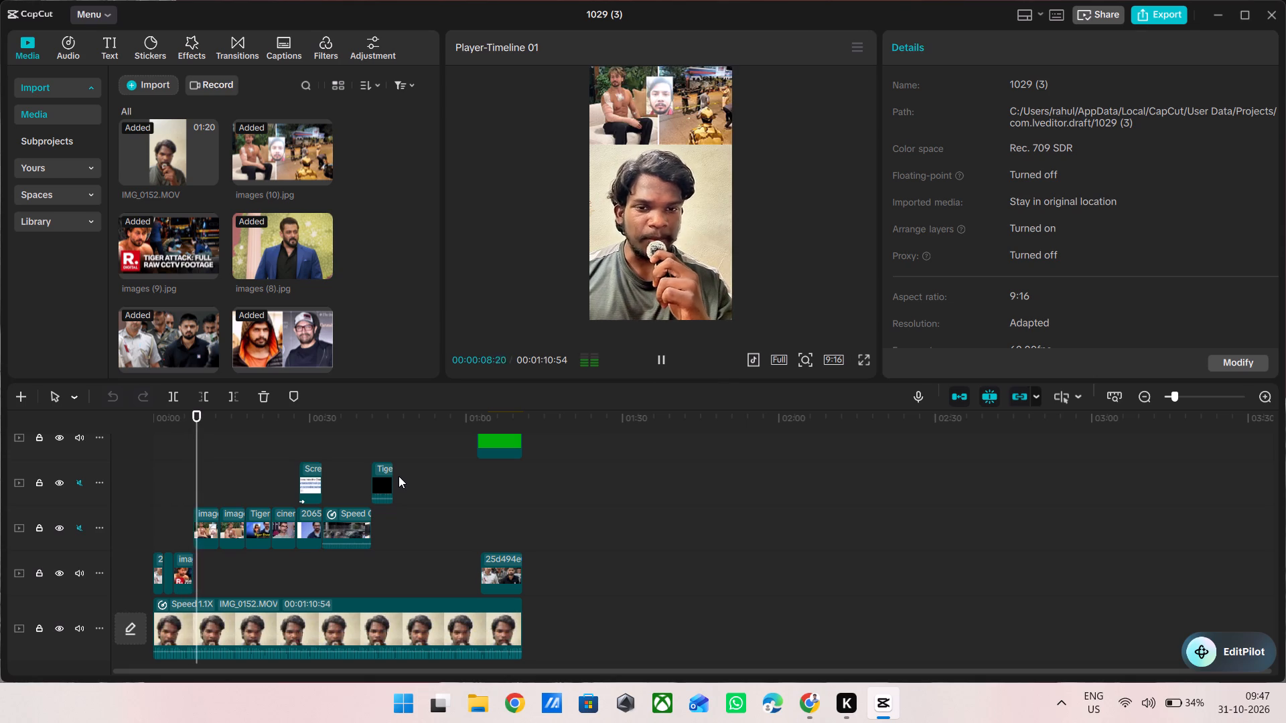
{"action": "key", "text": "space"}
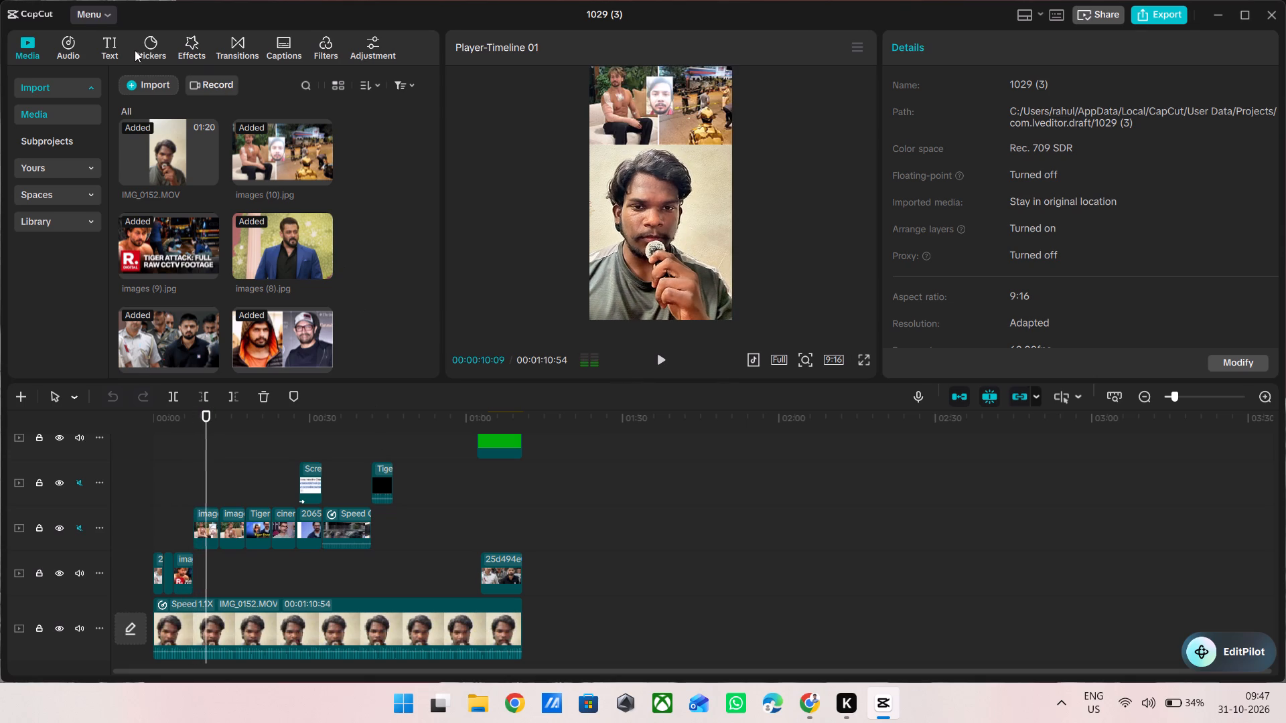
{"action": "left_click", "coordinate": [71, 50]}
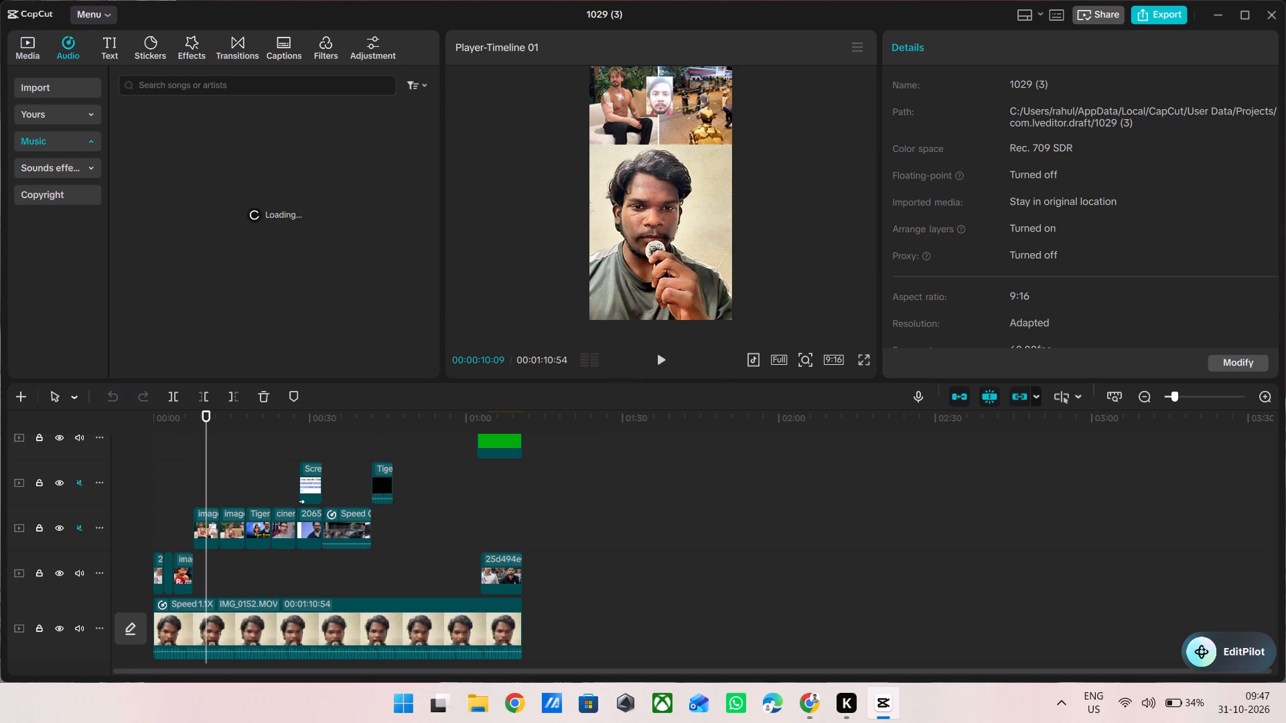
{"action": "left_click", "coordinate": [265, 430]}
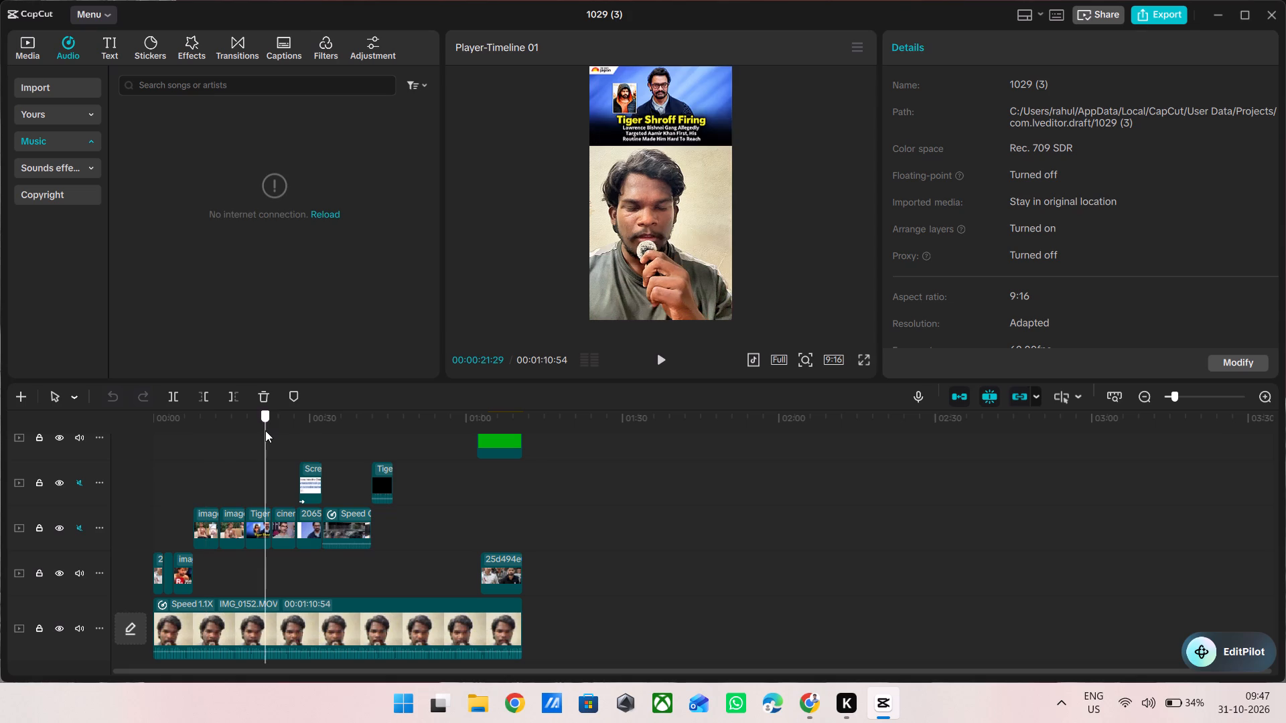
{"action": "key", "text": "space"}
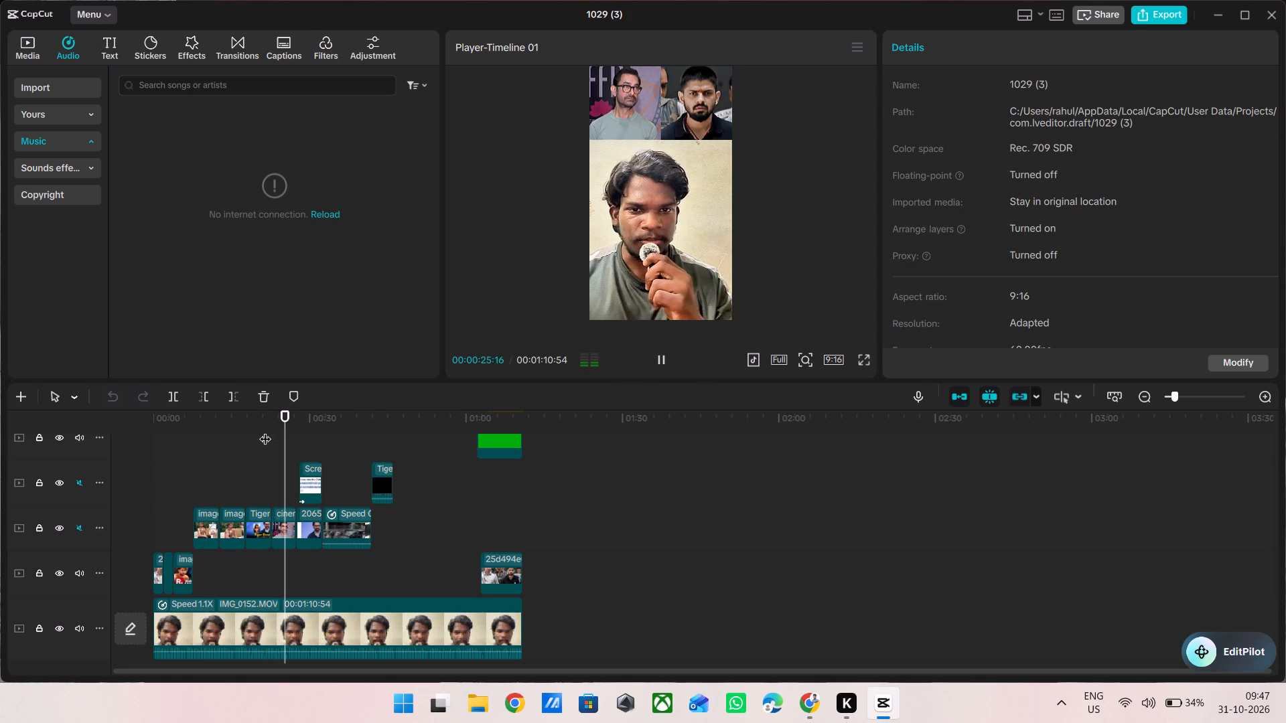
{"action": "scroll", "coordinate": [388, 463], "scroll_direction": "down", "scroll_amount": 1}
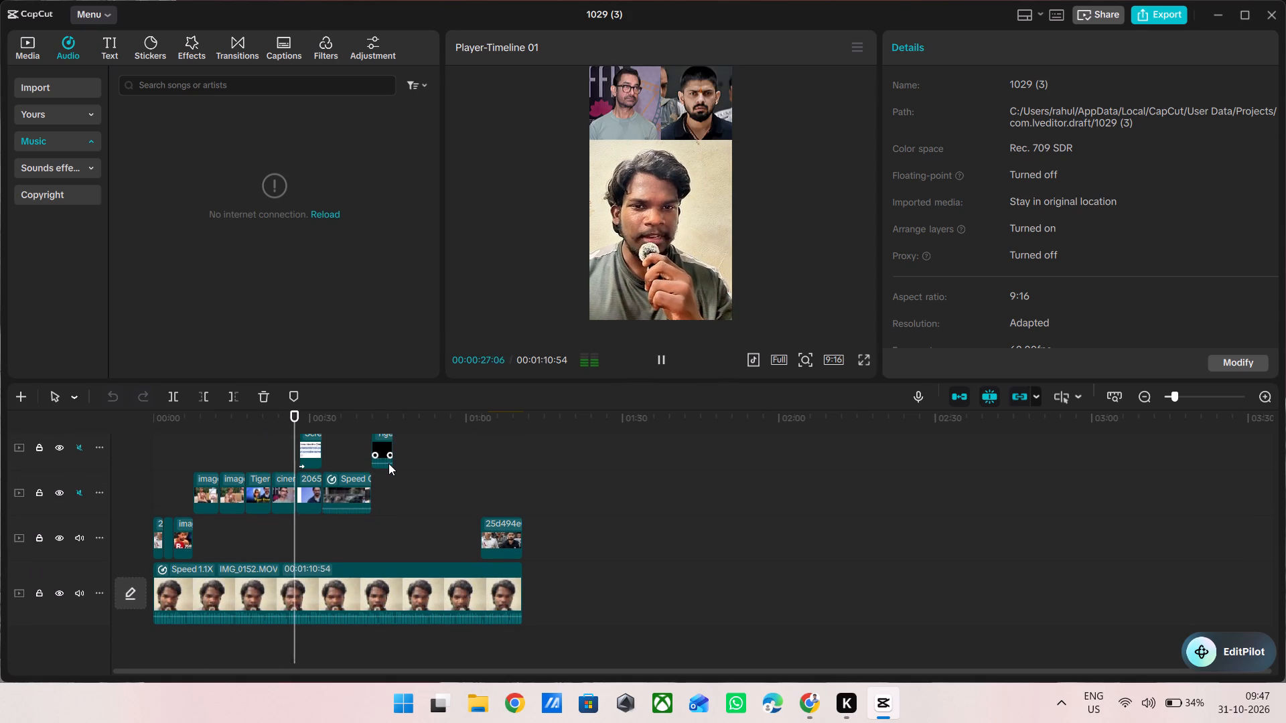
{"action": "scroll", "coordinate": [388, 463], "scroll_direction": "up", "scroll_amount": 3, "text": "ctrl"}
{"action": "scroll", "coordinate": [413, 506], "scroll_direction": "up", "scroll_amount": 1}
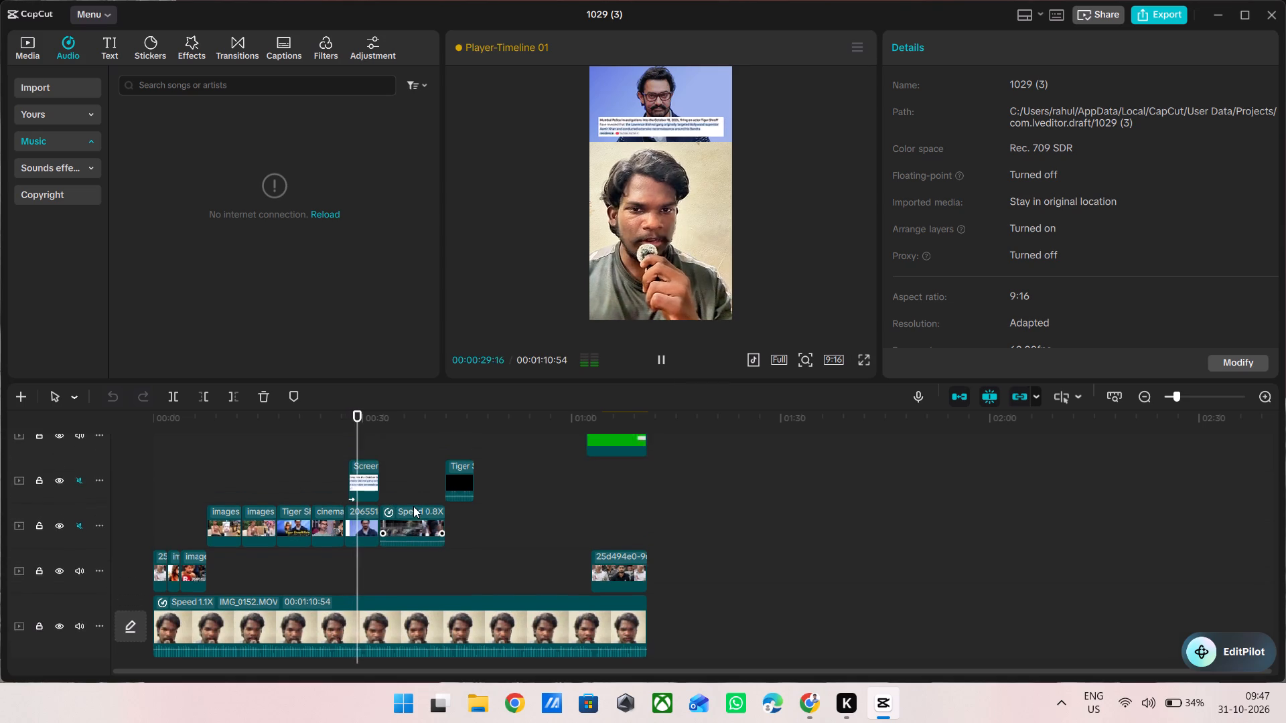
{"action": "scroll", "coordinate": [413, 506], "scroll_direction": "up", "scroll_amount": 1}
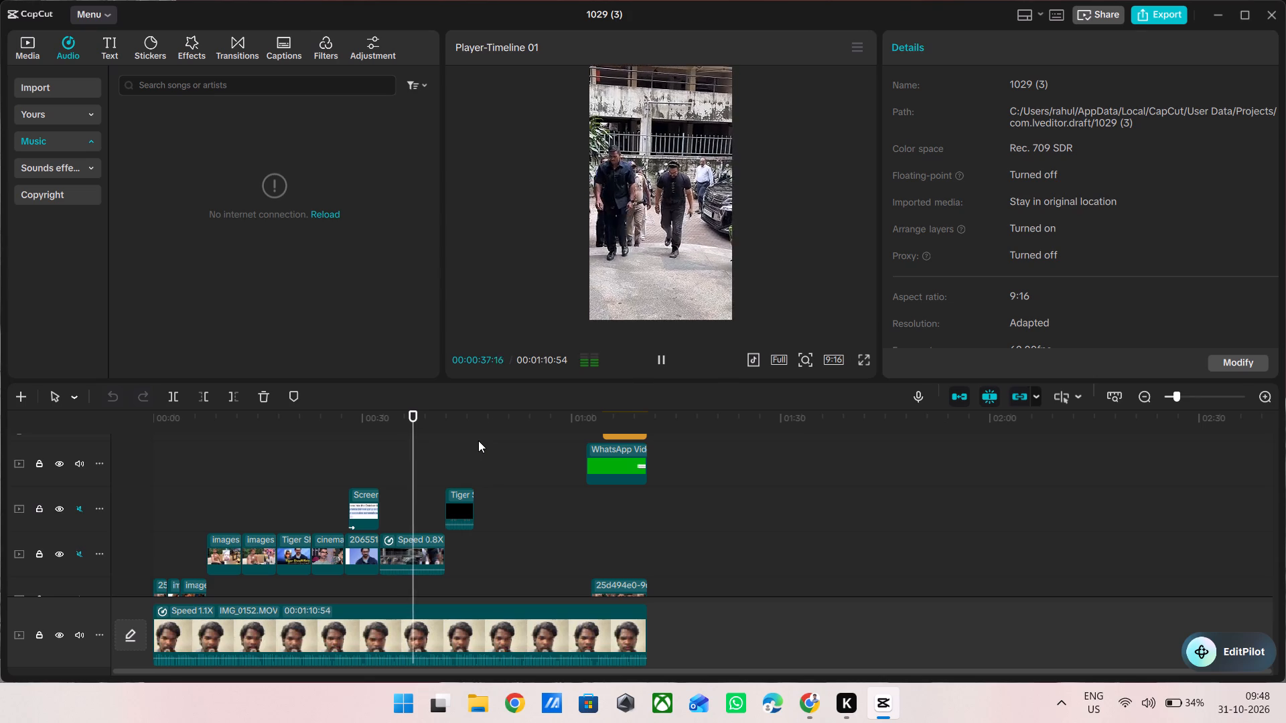
{"action": "left_click", "coordinate": [37, 48]}
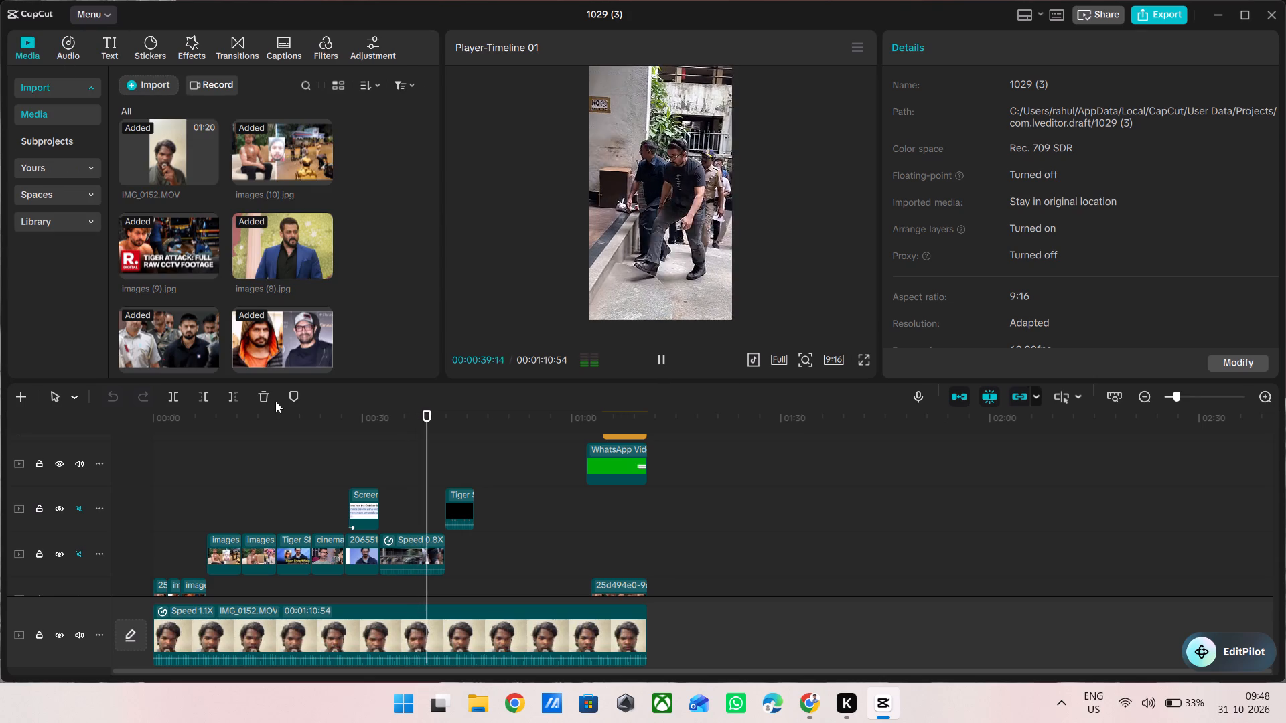
{"action": "double_click", "coordinate": [433, 441]}
{"action": "key", "text": "space"}
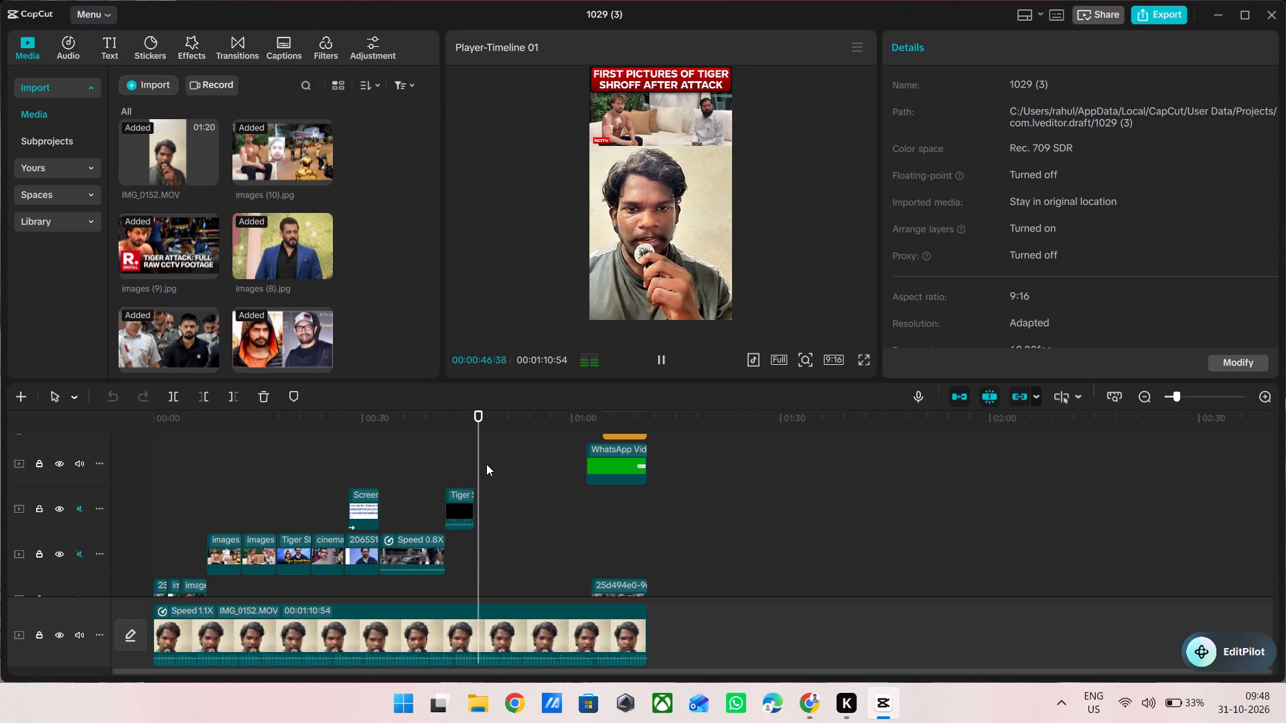
Play the timeline's closing section from about one minute, including full screen, to check the like-and-subscribe overlay and the ending image.
{"action": "double_click", "coordinate": [539, 466]}
{"action": "left_click_drag", "start_coordinate": [539, 466], "coordinate": [541, 466]}
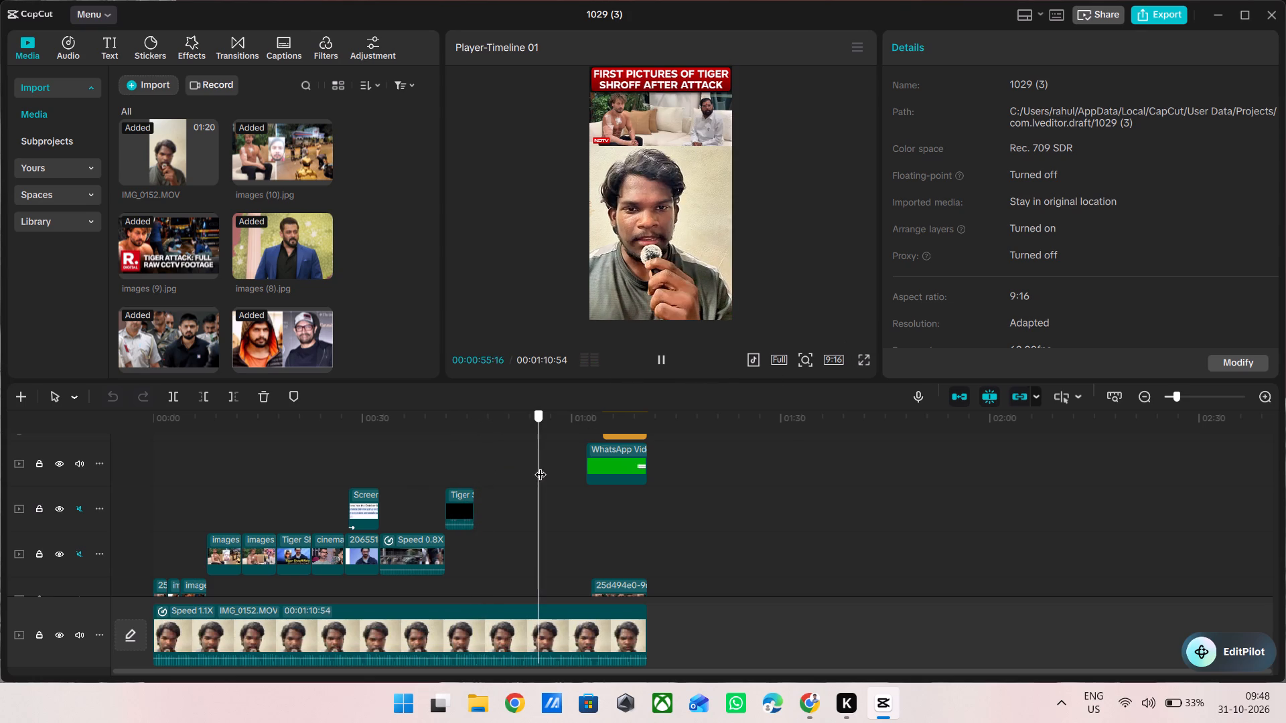
{"action": "left_click_drag", "start_coordinate": [541, 466], "coordinate": [567, 473]}
{"action": "key", "text": "space"}
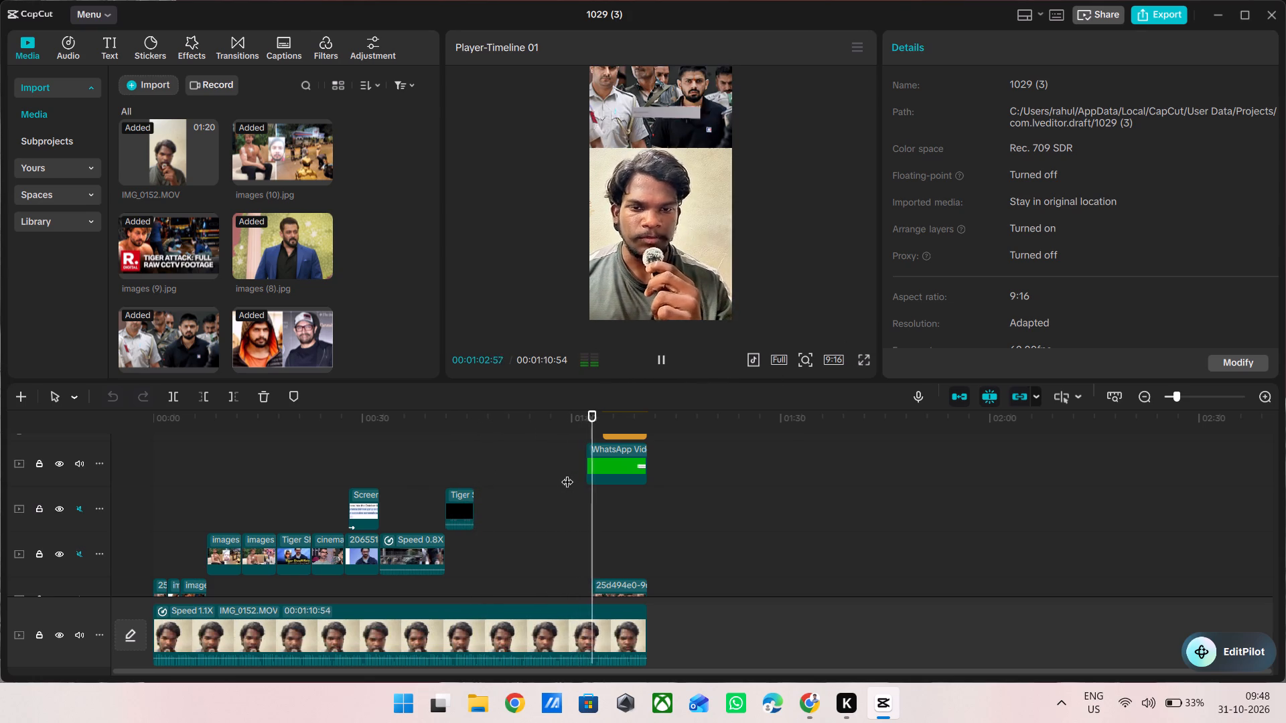
{"action": "left_click", "coordinate": [857, 357]}
{"action": "left_click", "coordinate": [867, 359]}
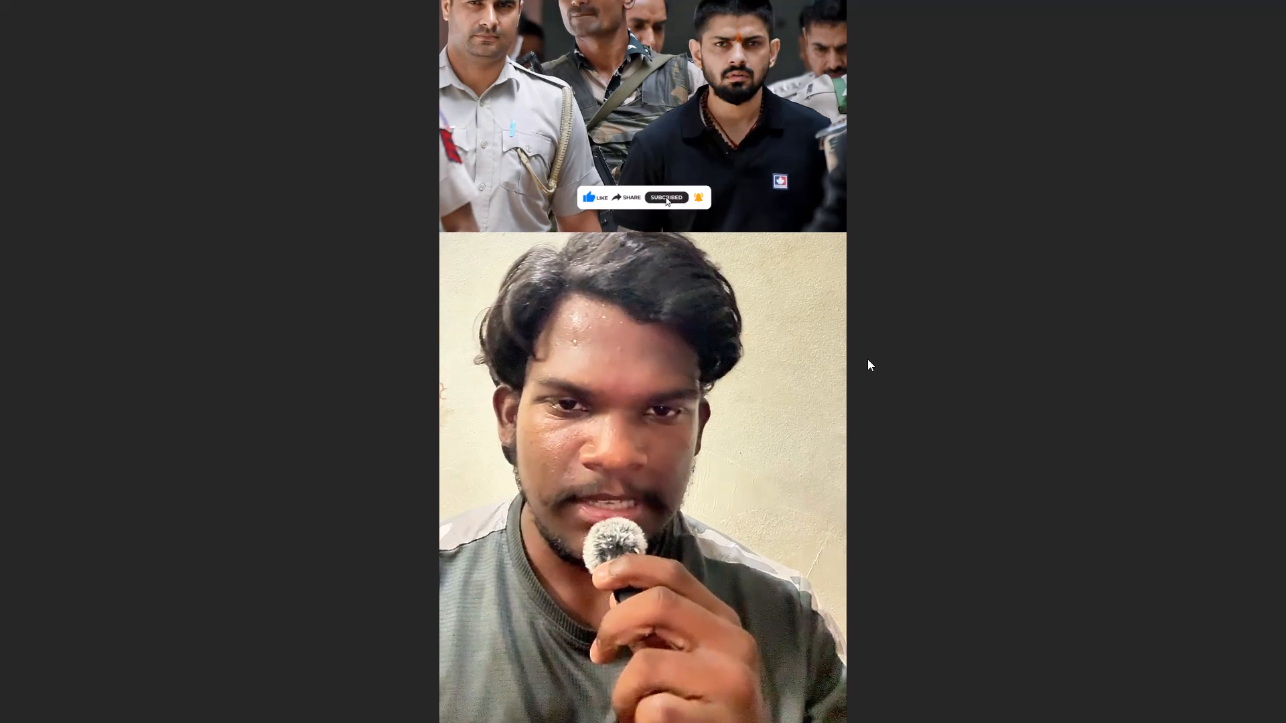
{"action": "key", "text": "Escape"}
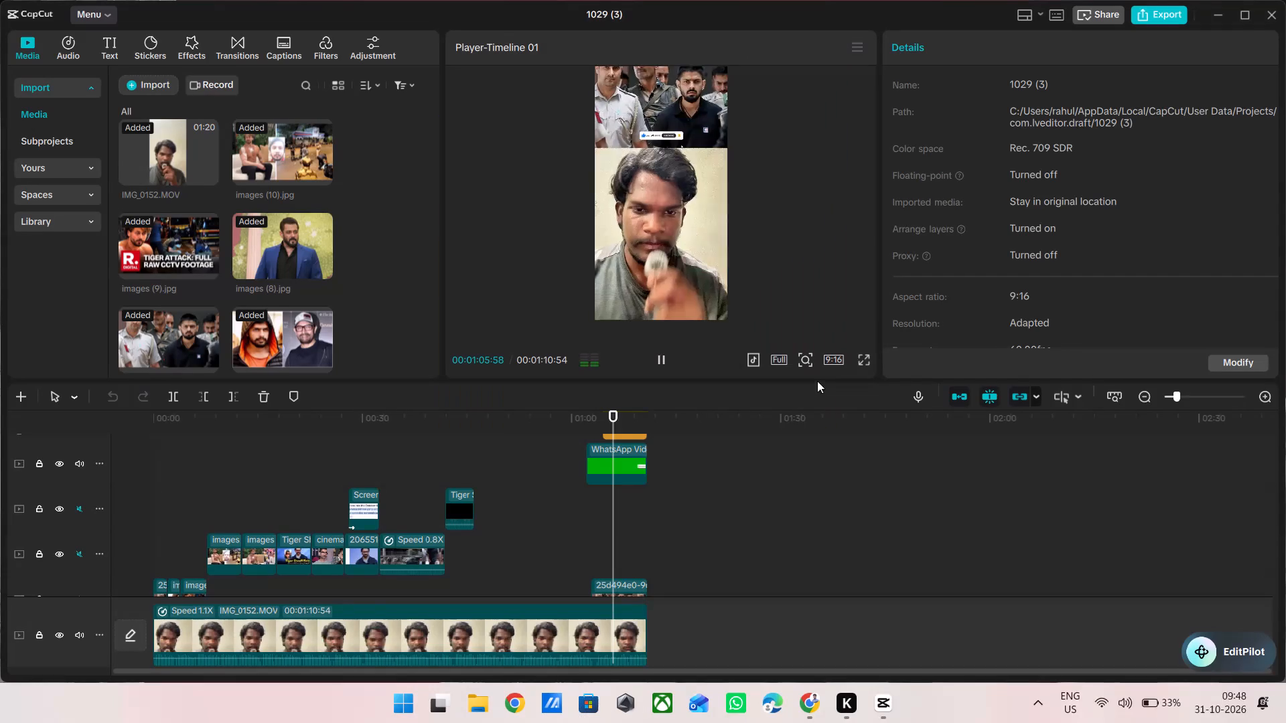
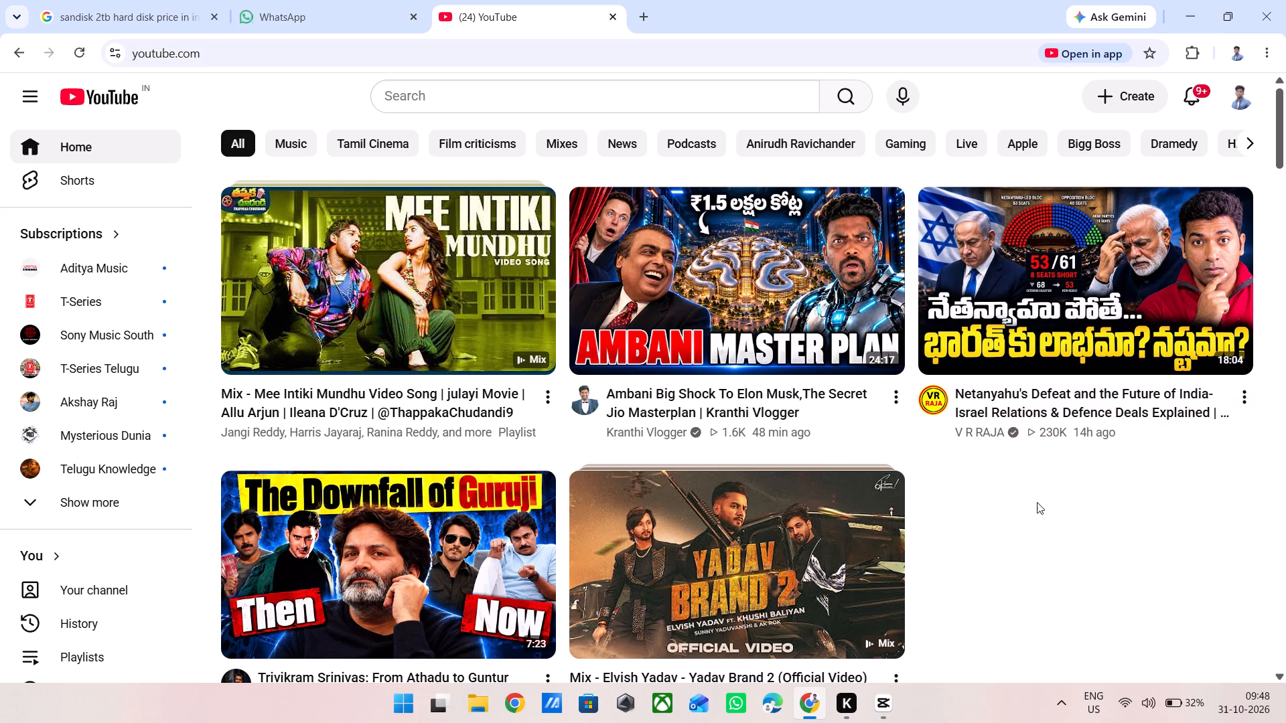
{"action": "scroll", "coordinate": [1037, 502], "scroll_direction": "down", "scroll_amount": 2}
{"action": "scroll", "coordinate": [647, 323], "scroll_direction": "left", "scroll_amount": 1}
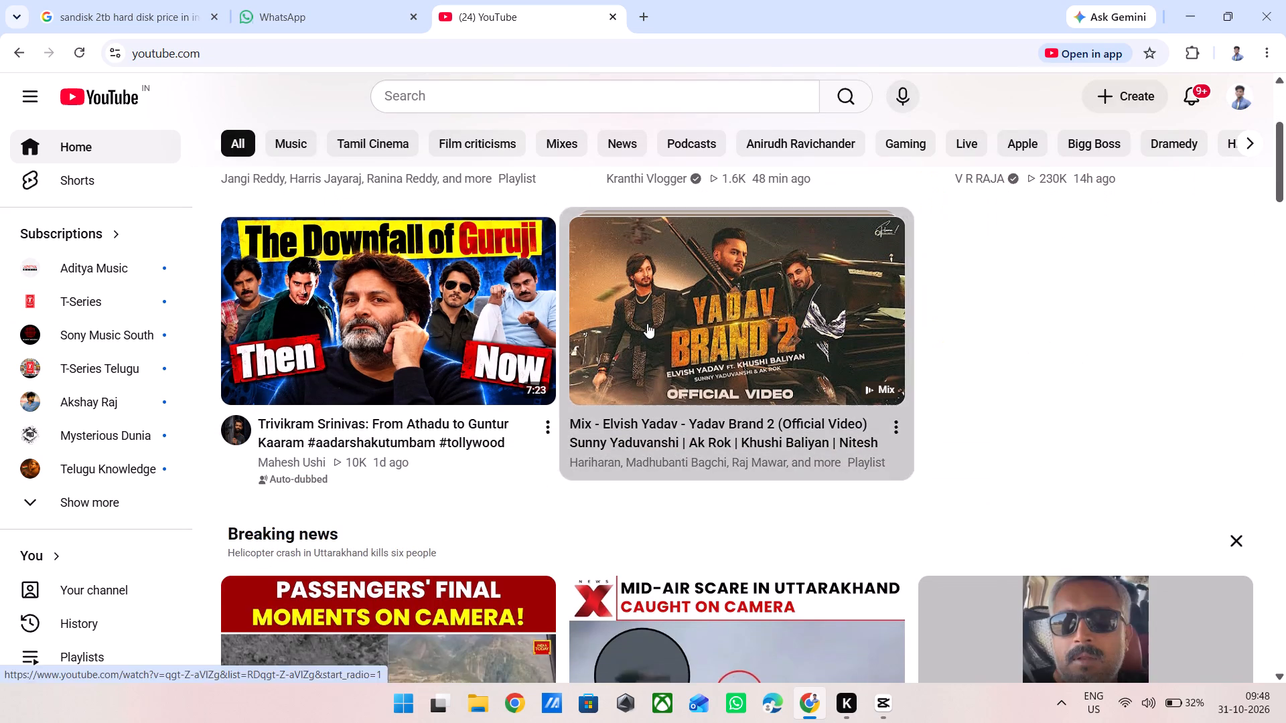
Play the home feed video on Trivikram Srinivas, from Athadu to Guntur Kaaram.
{"action": "left_click", "coordinate": [469, 325]}
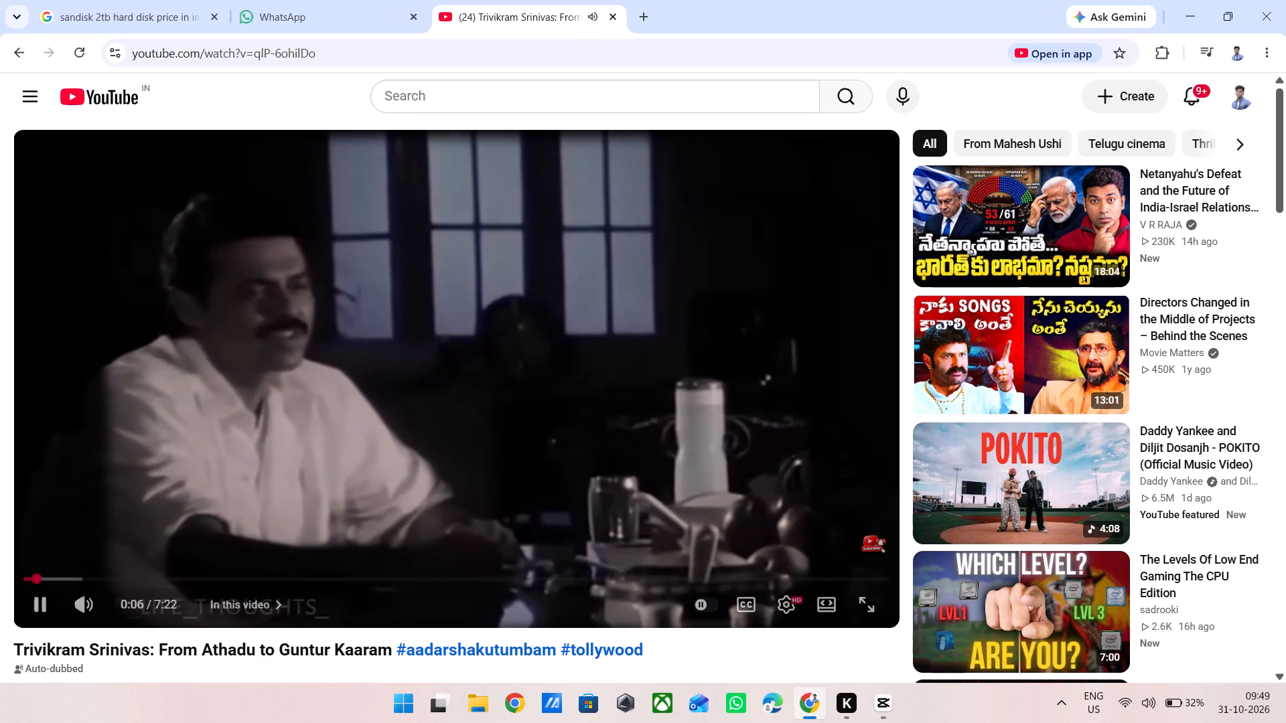
Open the YouTube Studio channel dashboard in a new browser tab.
{"action": "left_click", "coordinate": [642, 9]}
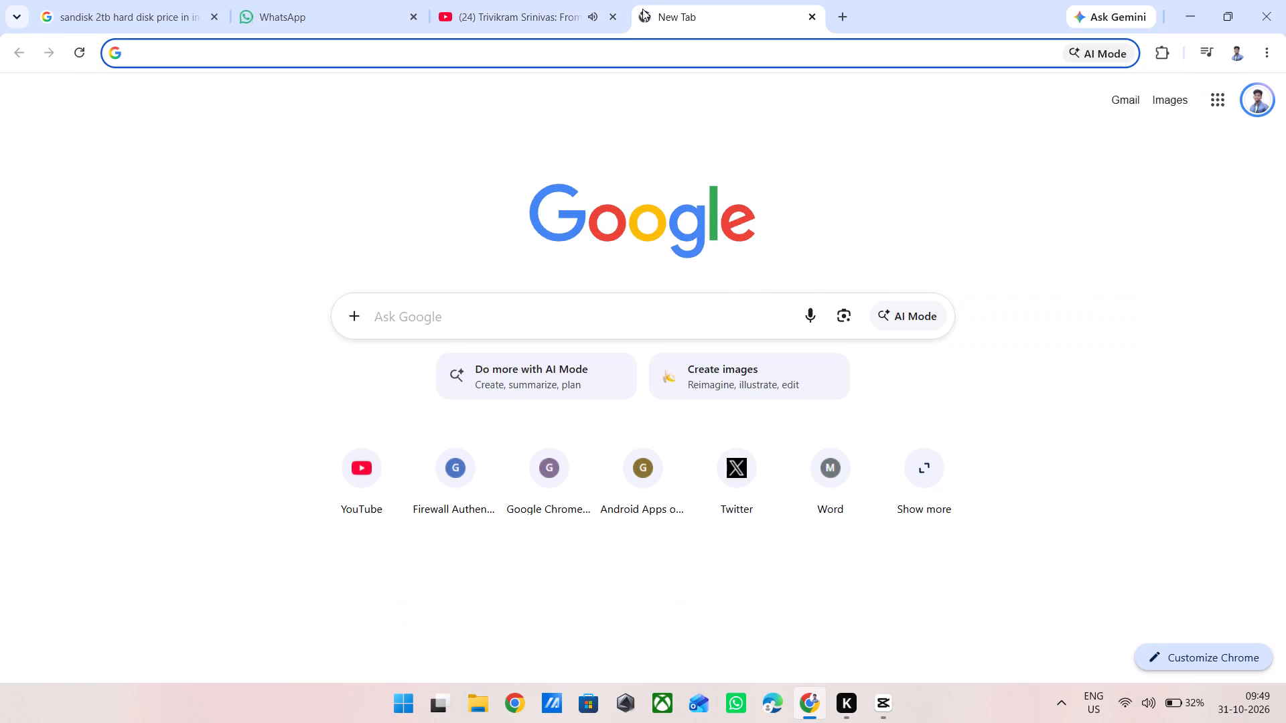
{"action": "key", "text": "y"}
{"action": "key", "text": "Down"}
{"action": "key", "text": "Return"}
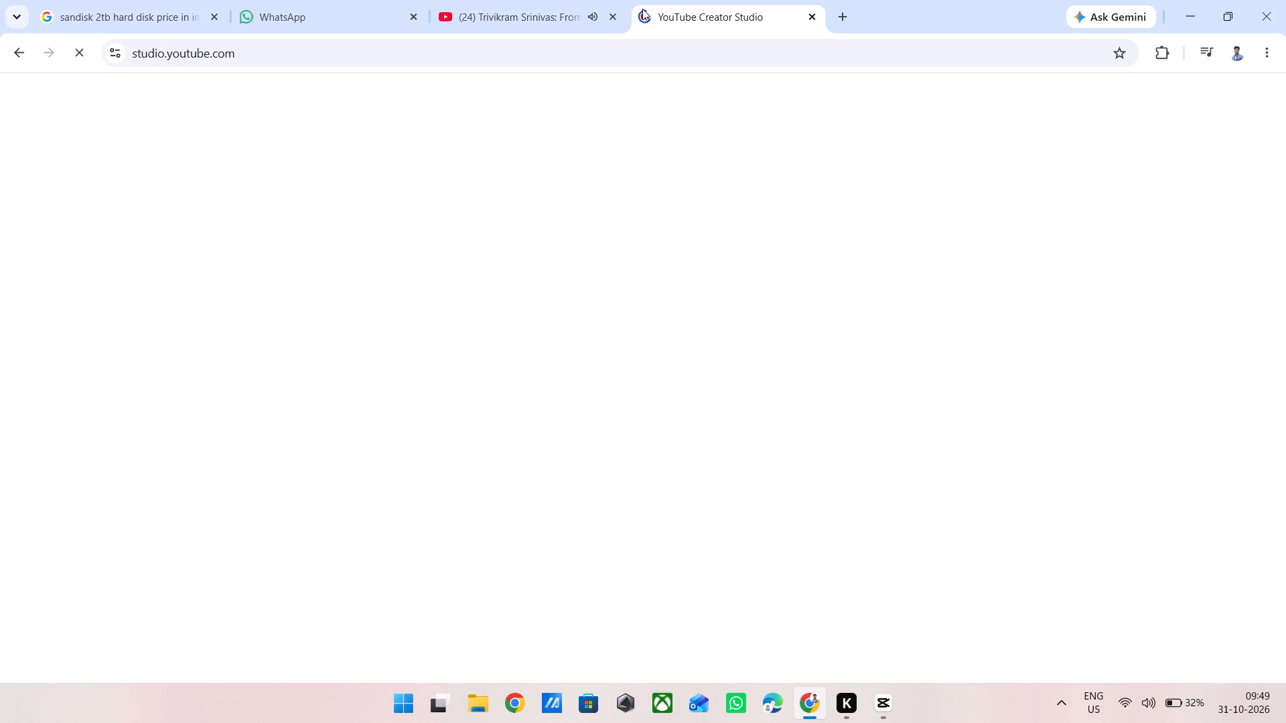
{"action": "left_click", "coordinate": [514, 1]}
{"action": "left_click", "coordinate": [654, 0]}
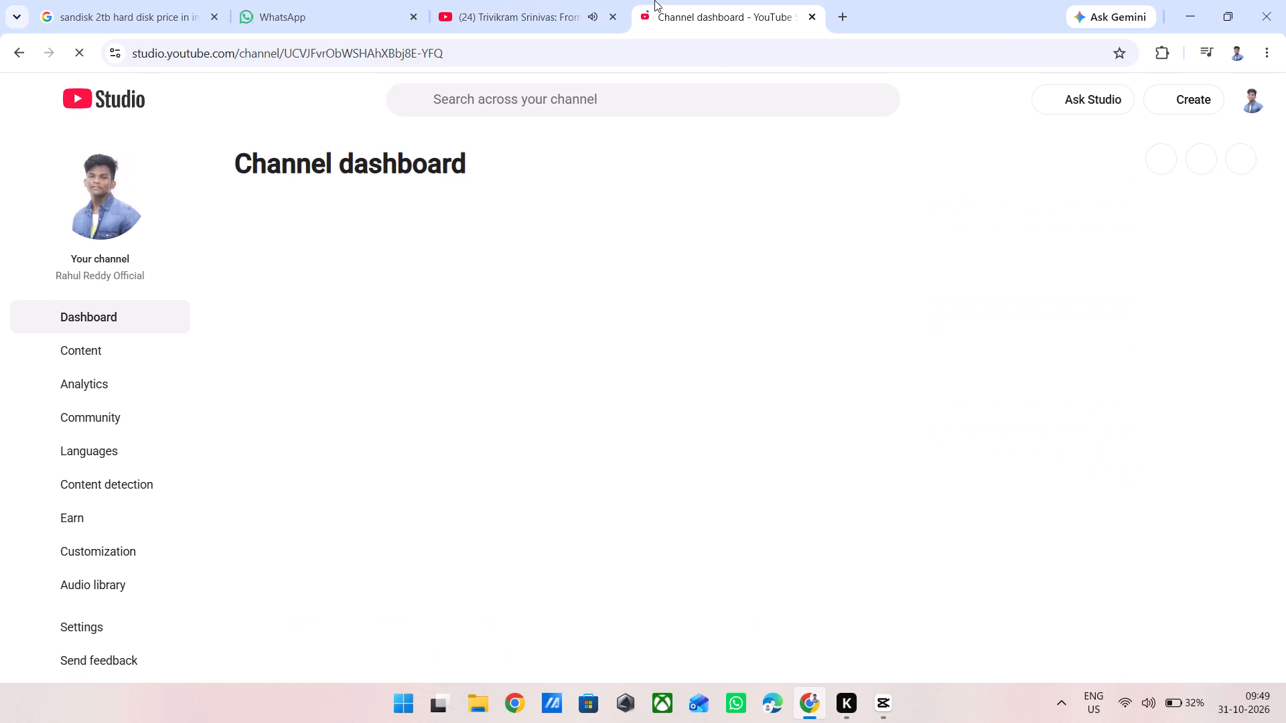
Examine the latest Short's analytics overview, including its views since publication, and close the YouTube Studio tab.
{"action": "scroll", "coordinate": [417, 486], "scroll_direction": "down", "scroll_amount": 1}
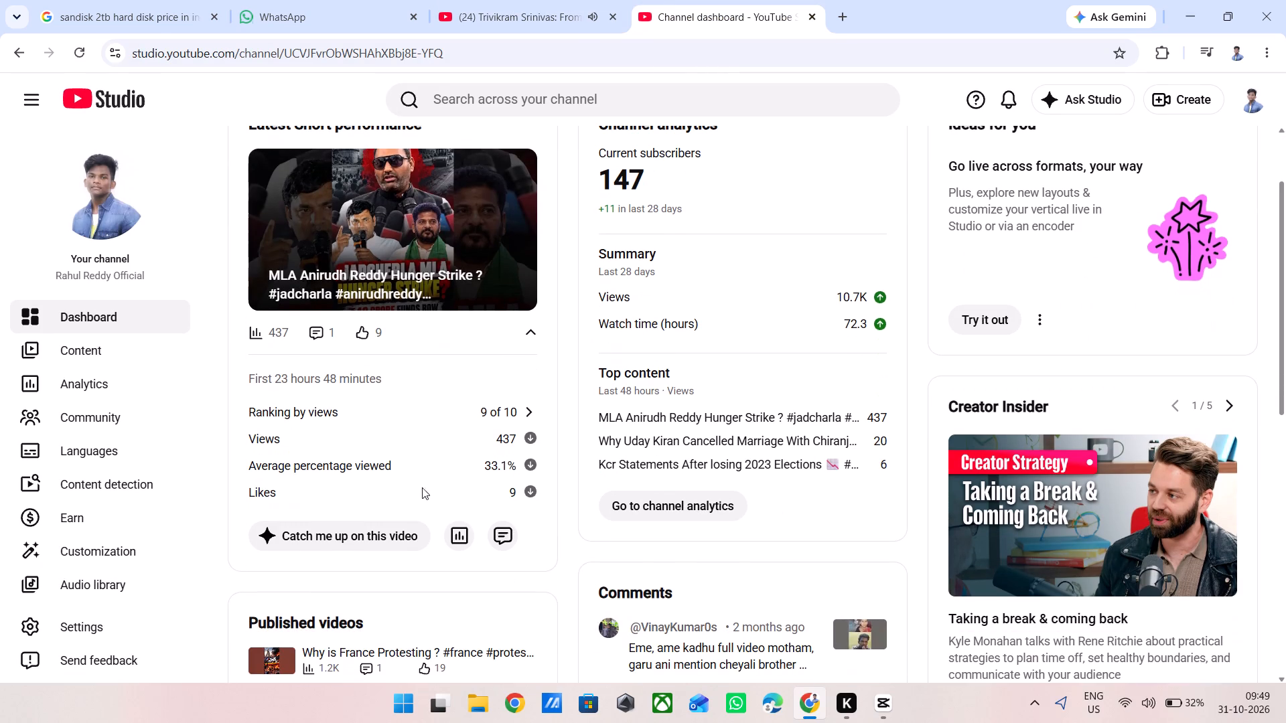
{"action": "left_click", "coordinate": [455, 540]}
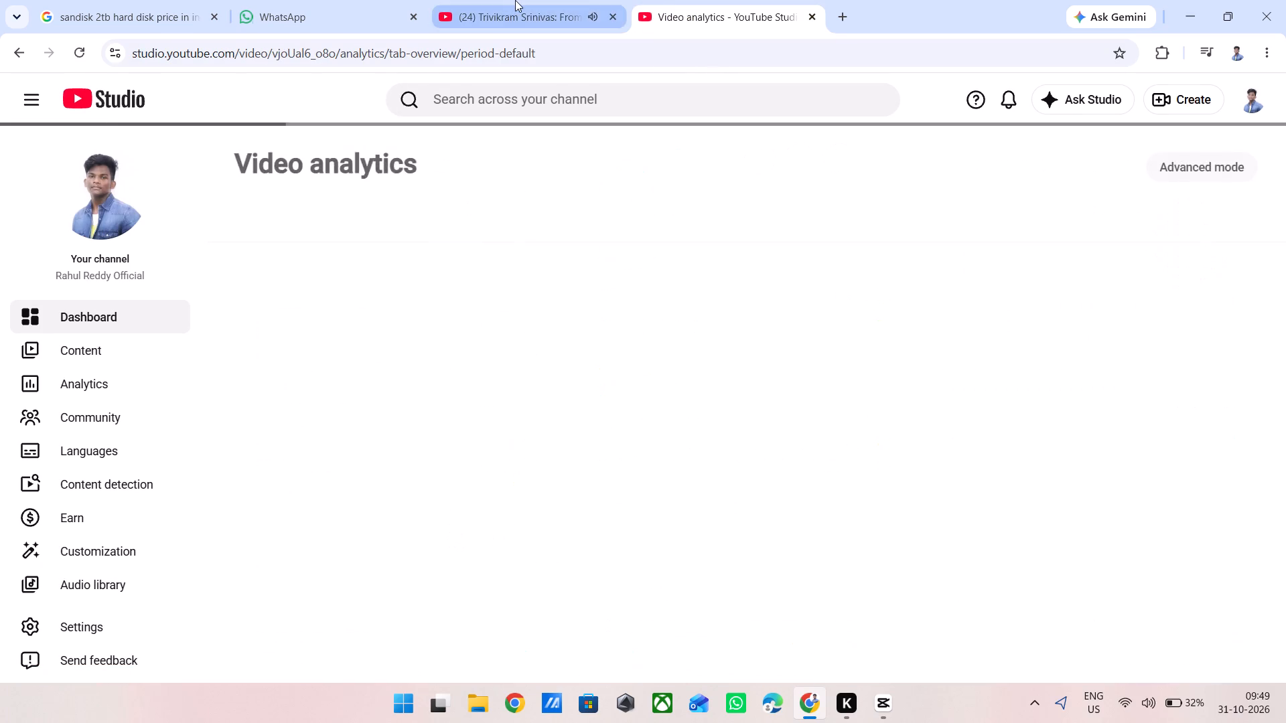
{"action": "left_click", "coordinate": [515, 0]}
{"action": "left_click", "coordinate": [708, 0]}
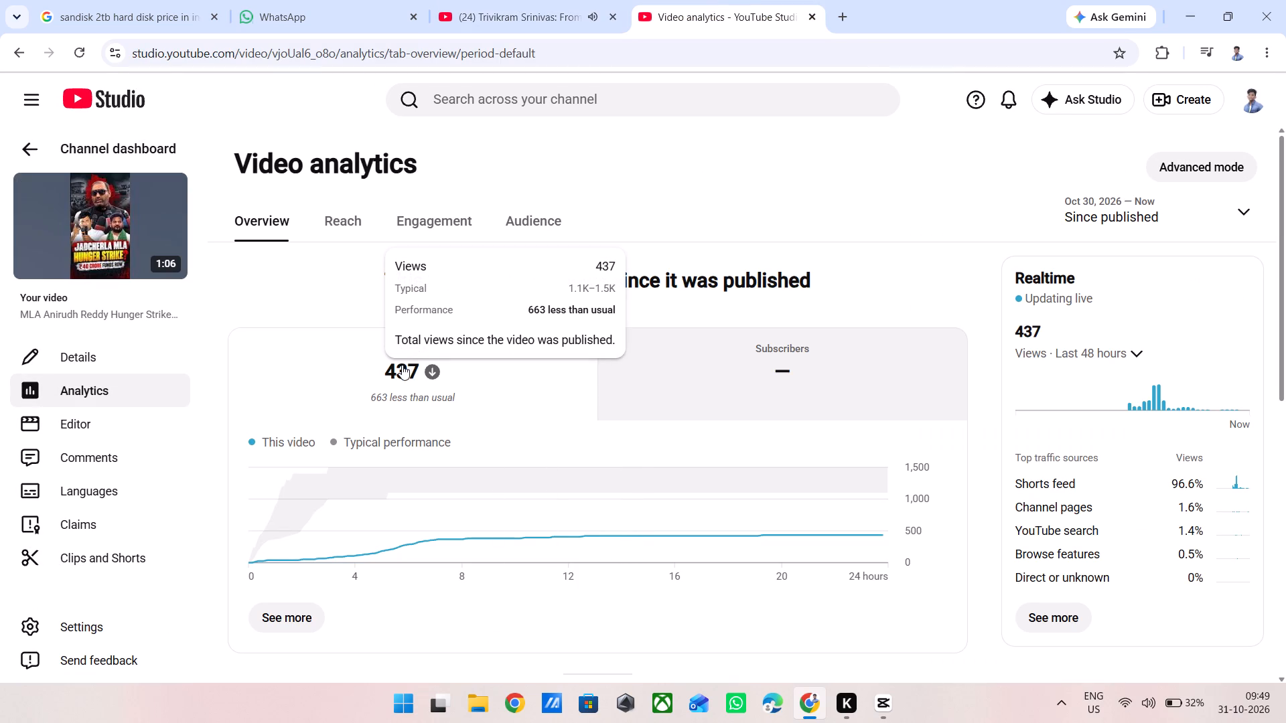
{"action": "scroll", "coordinate": [447, 412], "scroll_direction": "down", "scroll_amount": 1}
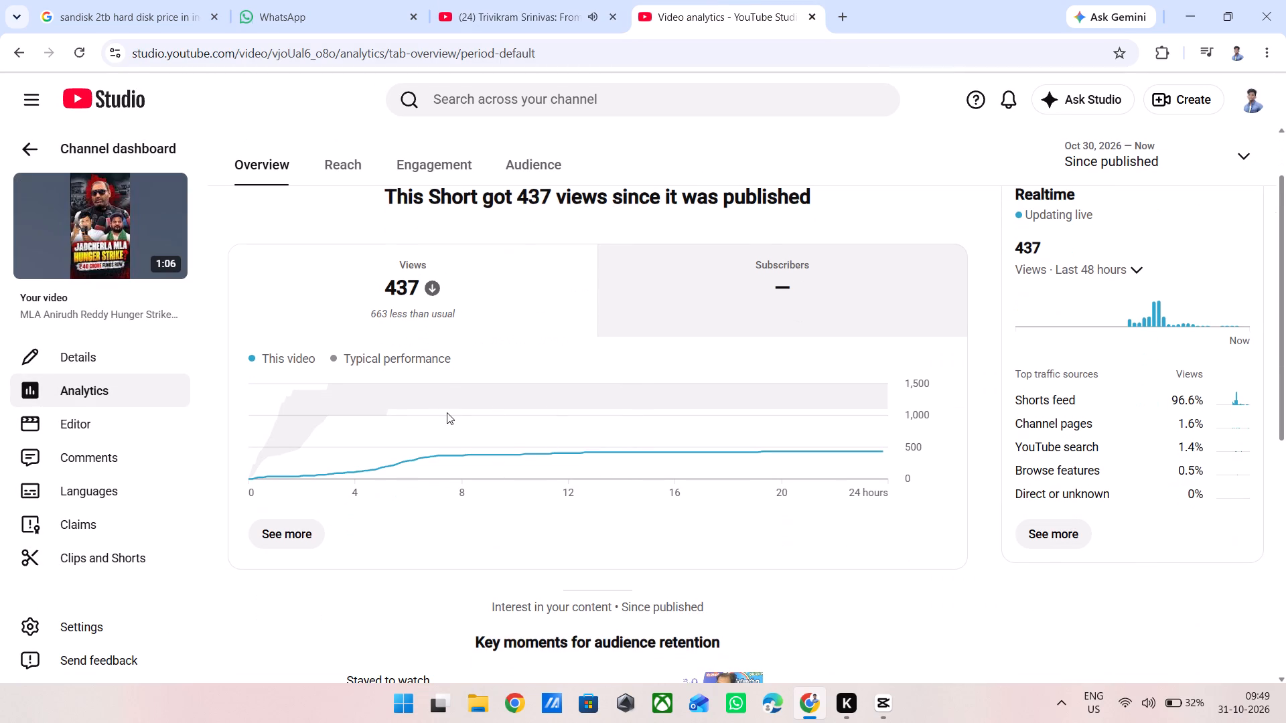
{"action": "key", "text": "ctrl+w"}
{"action": "key", "text": "F1"}
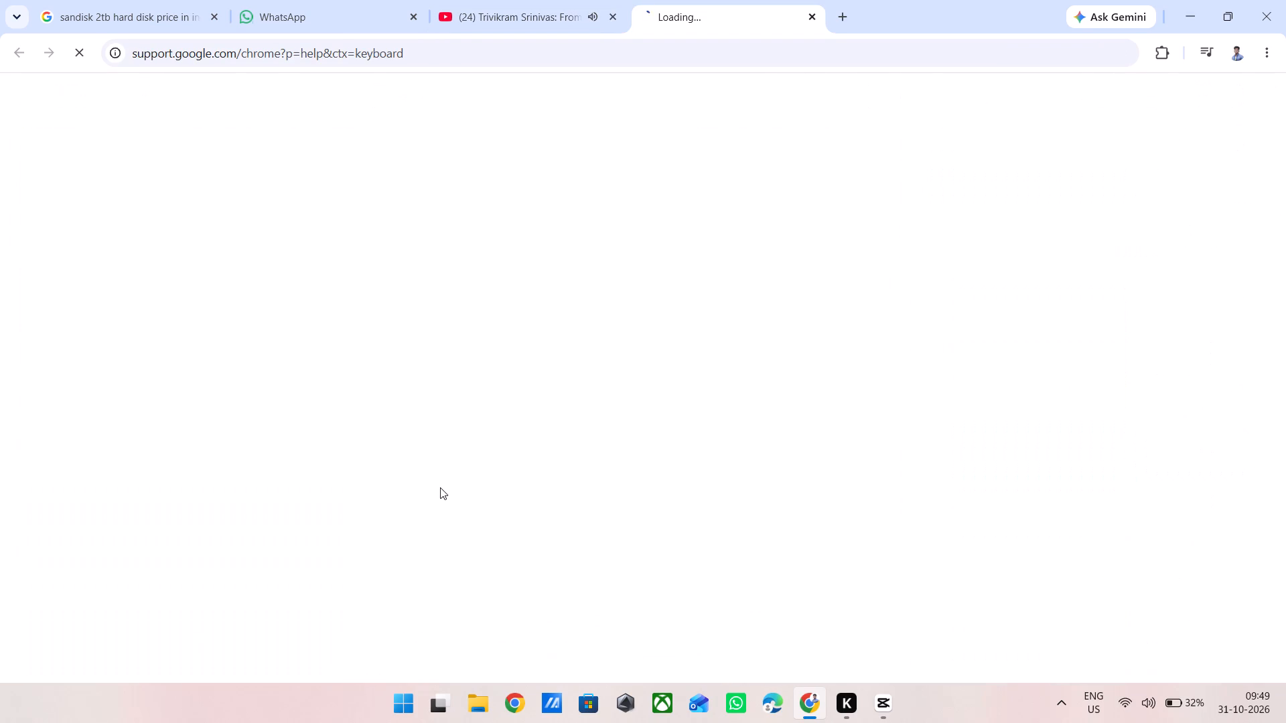
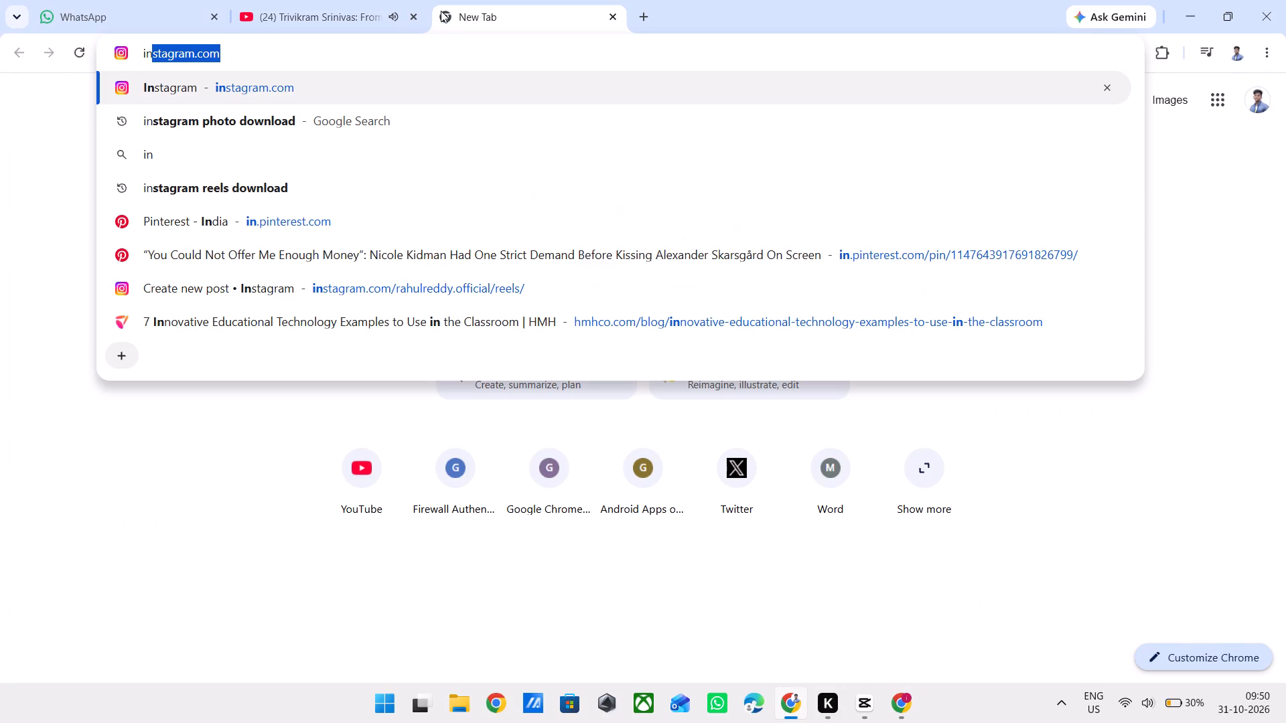
Open Instagram, look through the recent likes, comments and follows in the notifications, and close the notifications.
{"action": "key", "text": "Return"}
{"action": "left_click", "coordinate": [345, 1]}
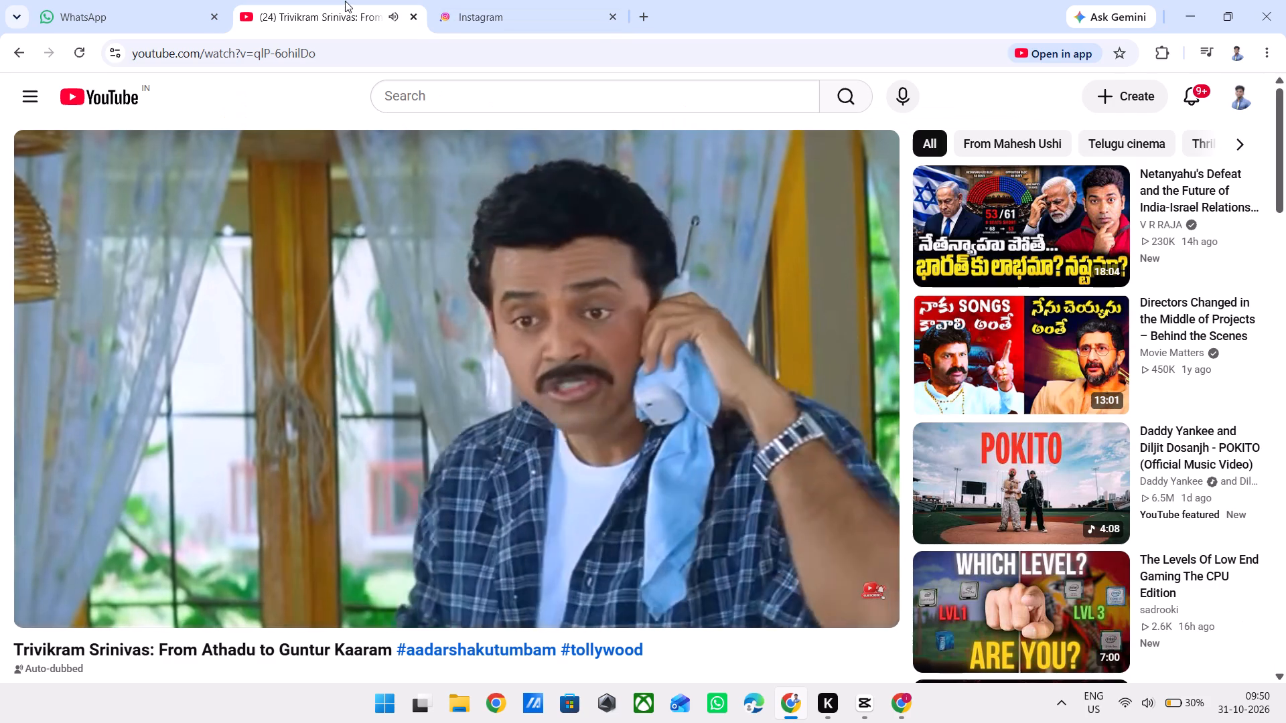
{"action": "left_click", "coordinate": [505, 0]}
{"action": "scroll", "coordinate": [232, 478], "scroll_direction": "down", "scroll_amount": 1}
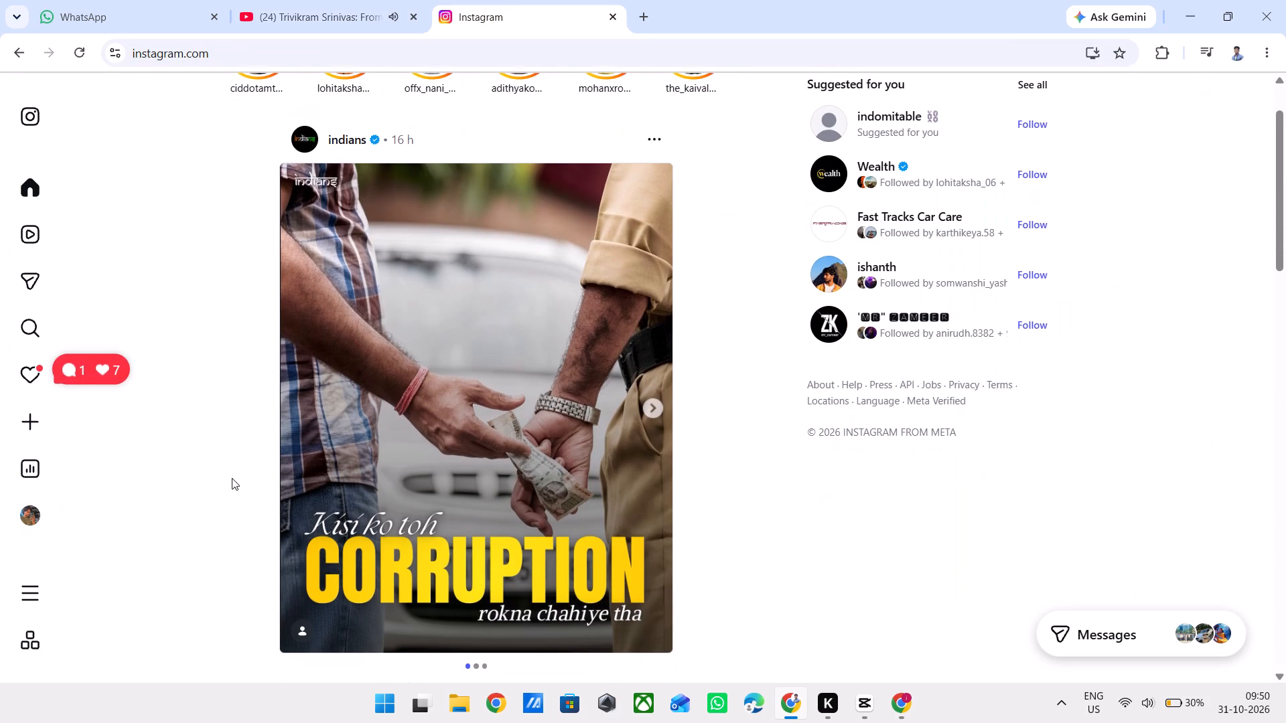
{"action": "scroll", "coordinate": [232, 478], "scroll_direction": "down", "scroll_amount": 1}
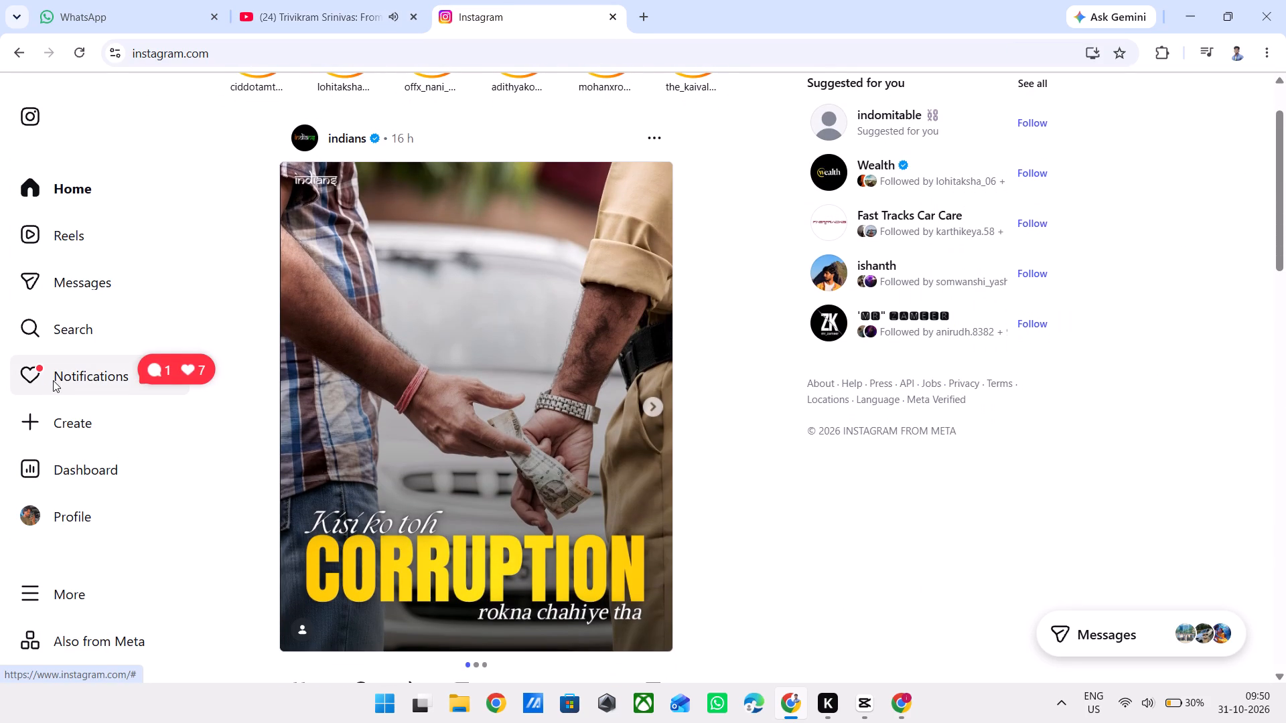
{"action": "left_click", "coordinate": [53, 380]}
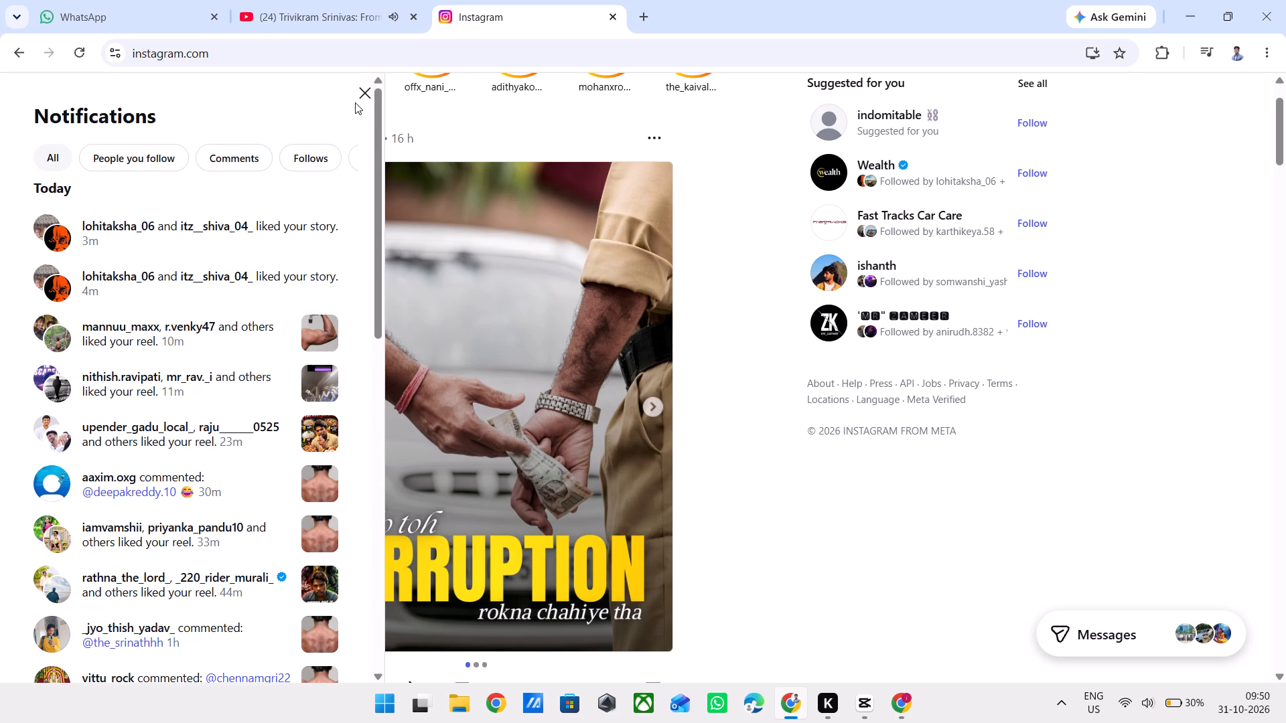
{"action": "scroll", "coordinate": [277, 453], "scroll_direction": "down", "scroll_amount": 3}
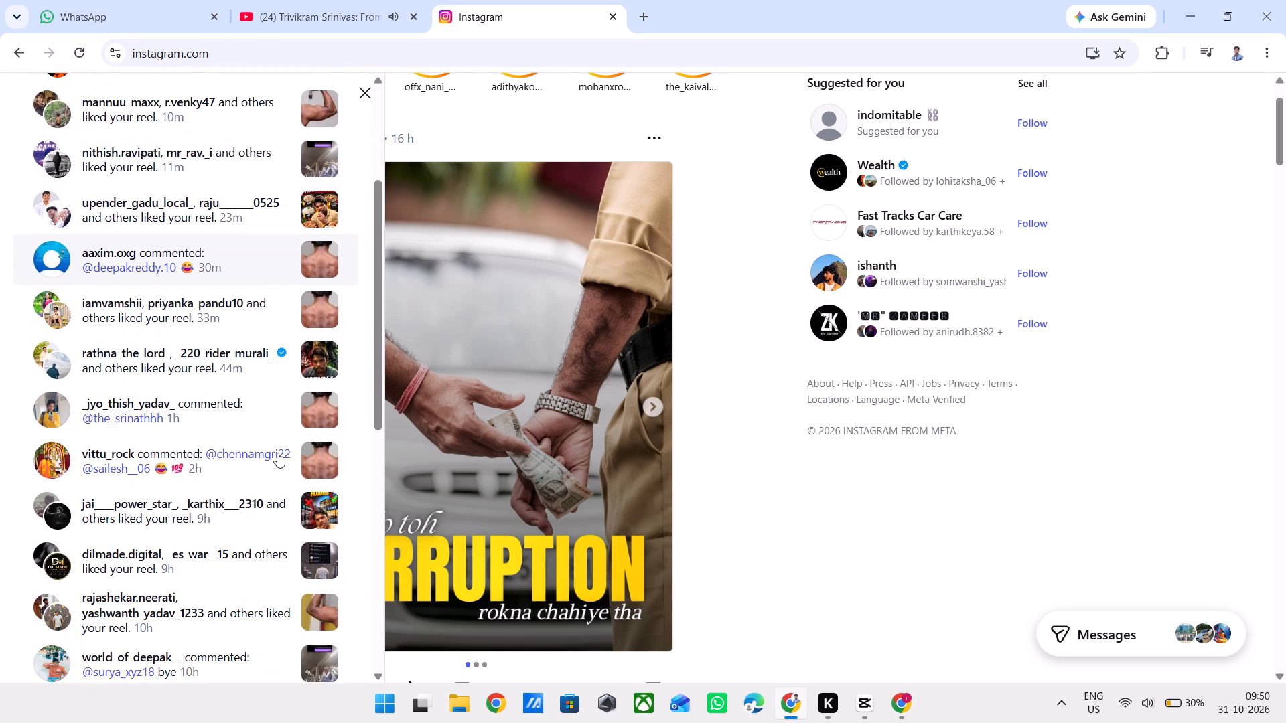
{"action": "scroll", "coordinate": [277, 453], "scroll_direction": "down", "scroll_amount": 3}
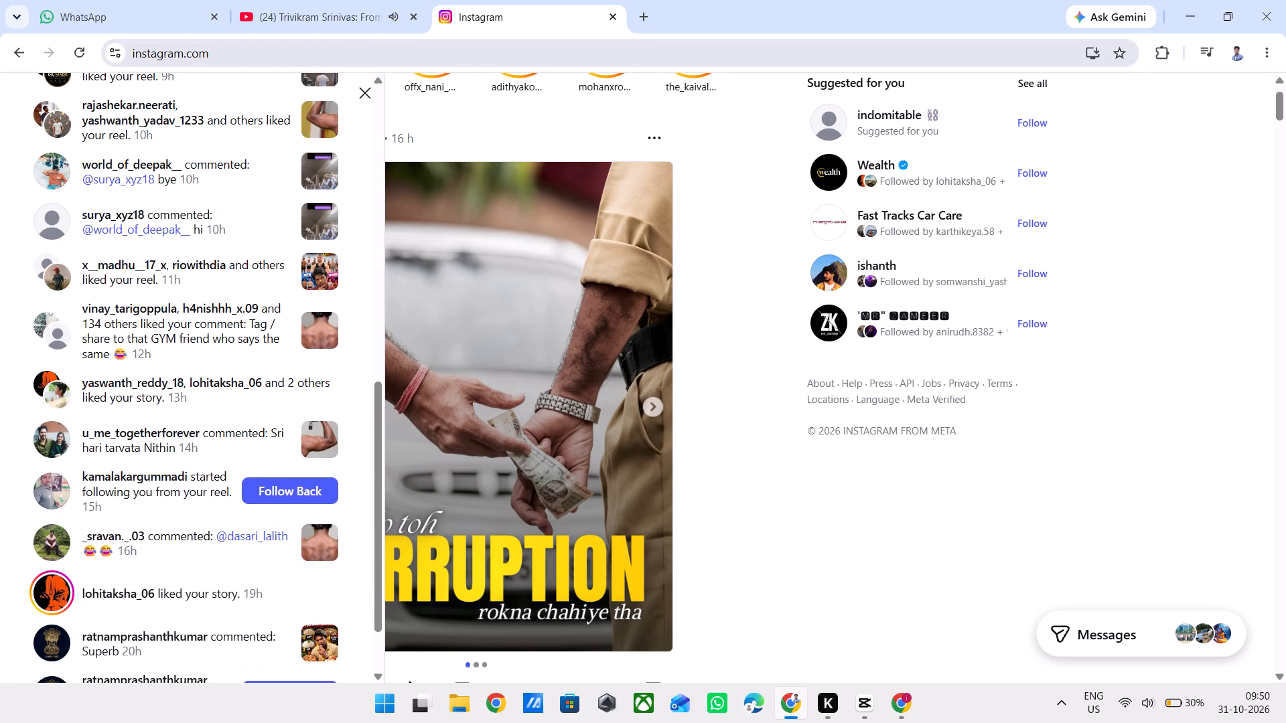
{"action": "left_click", "coordinate": [358, 90]}
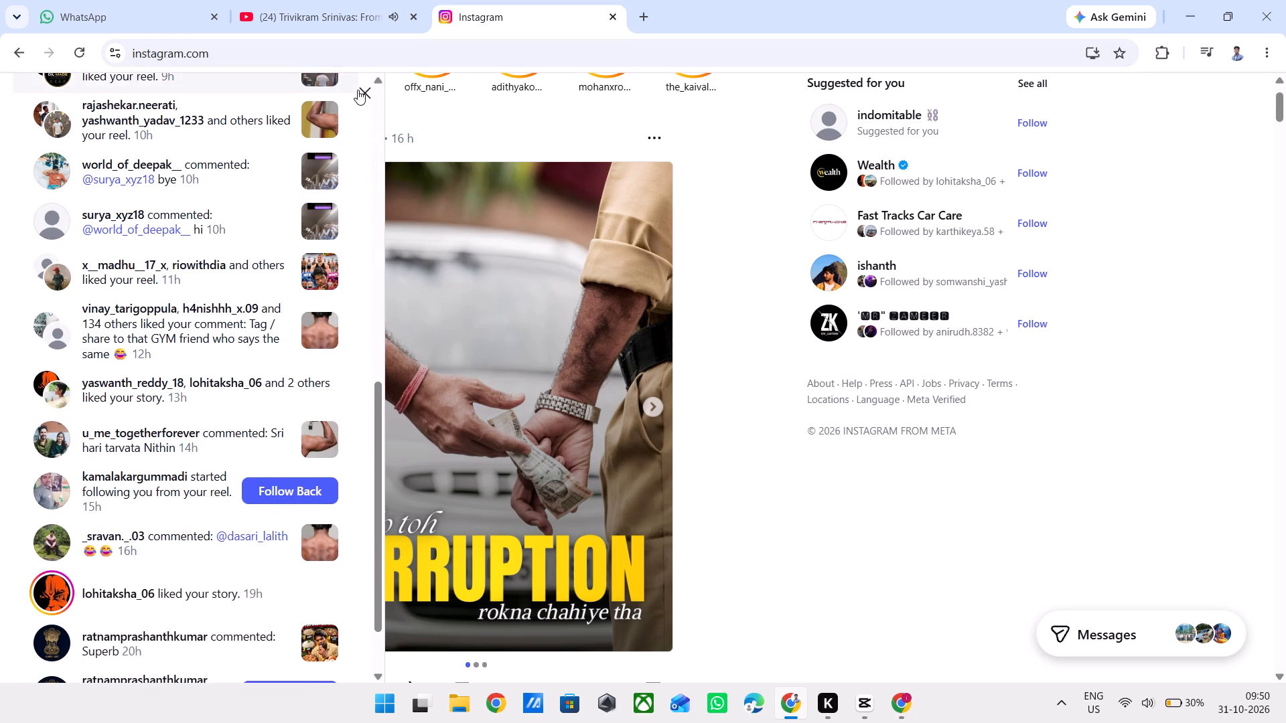
{"action": "left_click", "coordinate": [366, 95]}
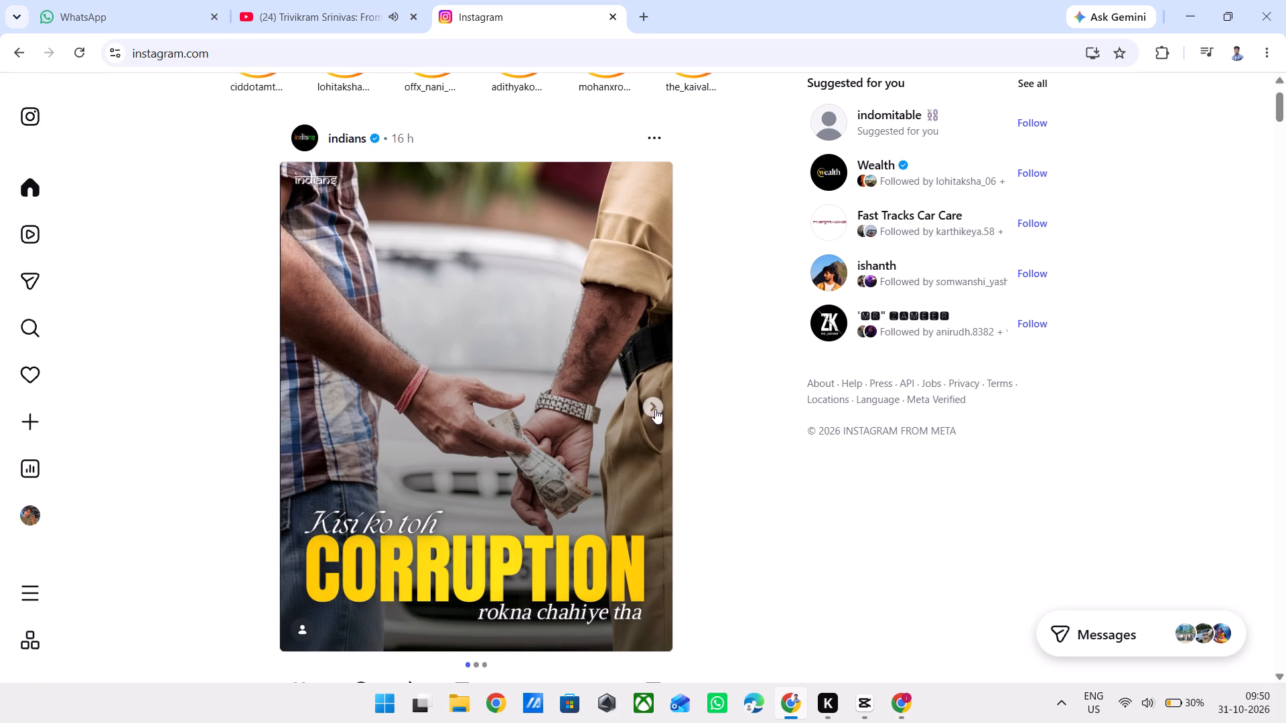
Browse the Instagram home feed, viewing all slides of the indians carousel post and the sarcastic_us Elon Musk quote post.
{"action": "left_click", "coordinate": [654, 409]}
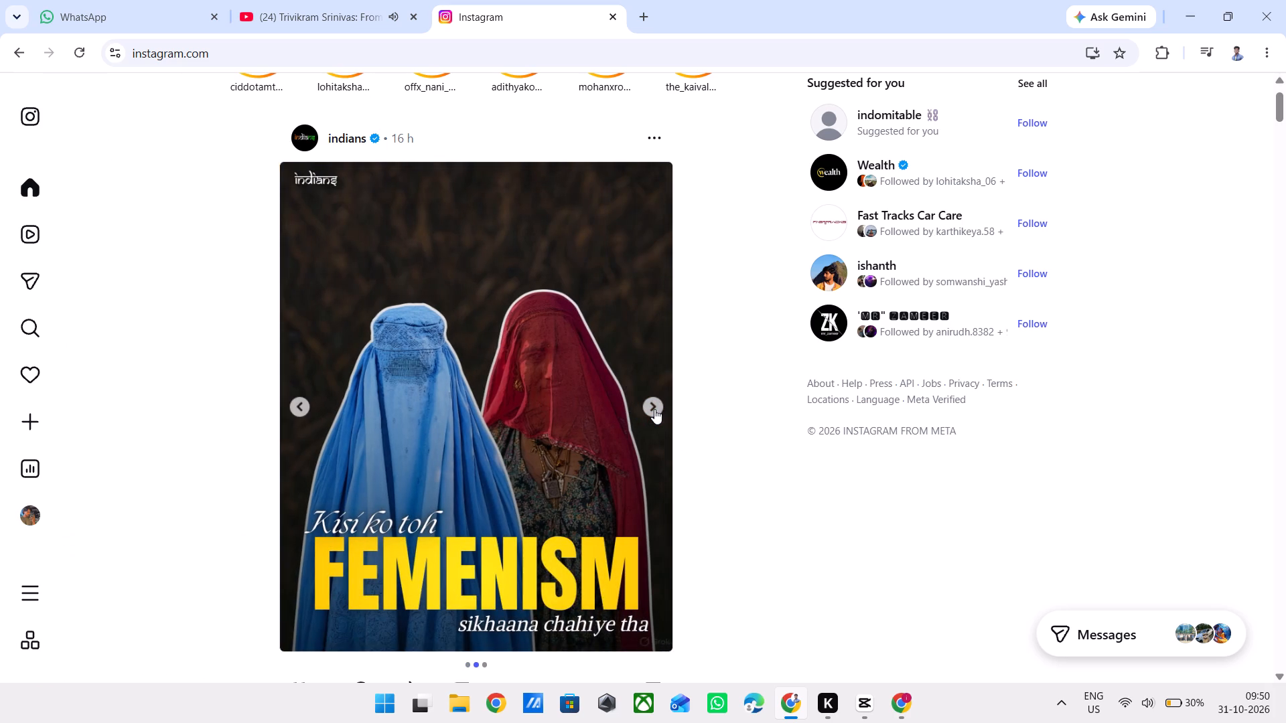
{"action": "left_click", "coordinate": [654, 409]}
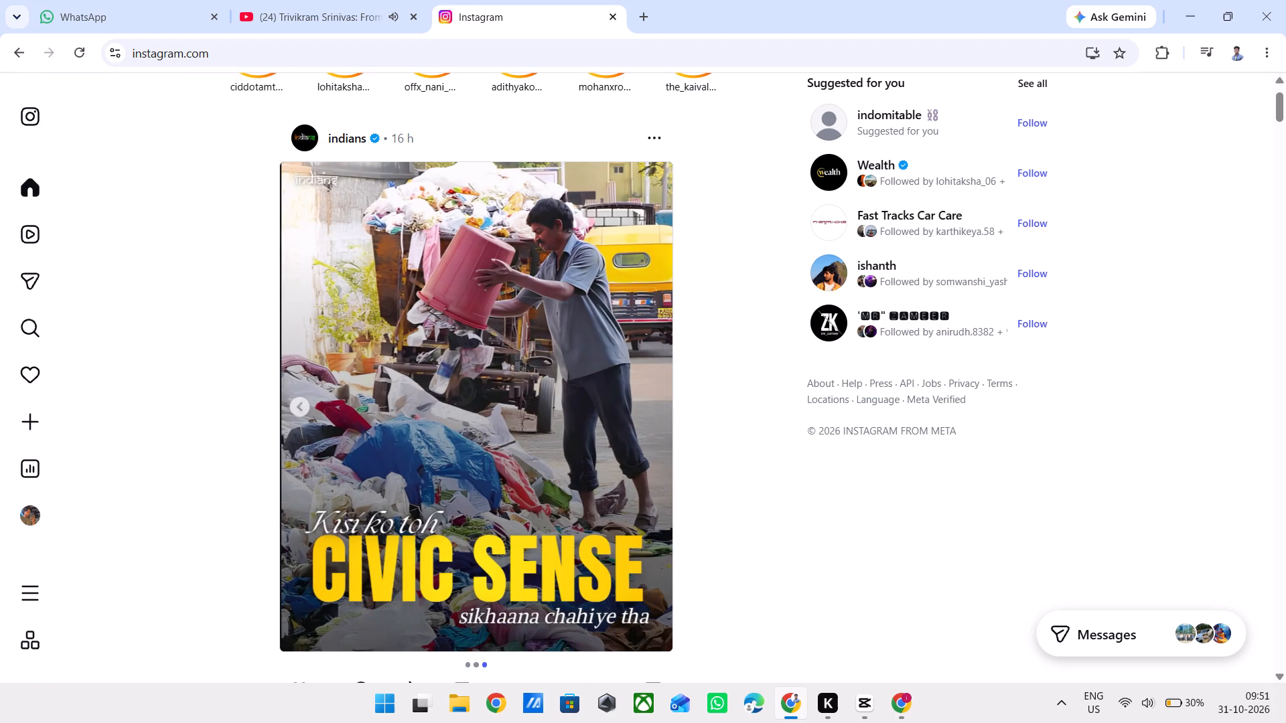
{"action": "left_click", "coordinate": [654, 409]}
{"action": "scroll", "coordinate": [421, 452], "scroll_direction": "down", "scroll_amount": 1}
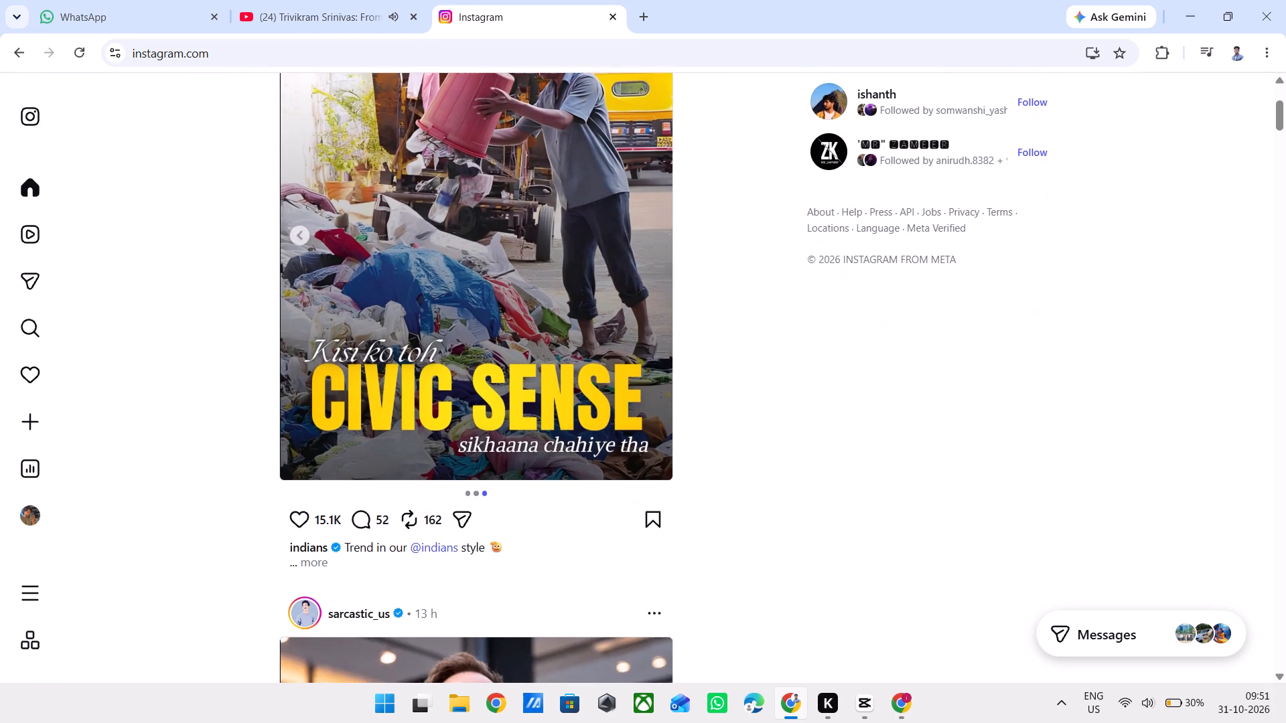
{"action": "scroll", "coordinate": [421, 452], "scroll_direction": "down", "scroll_amount": 1}
{"action": "left_click_drag", "start_coordinate": [475, 391], "coordinate": [482, 194]}
{"action": "scroll", "coordinate": [601, 531], "scroll_direction": "down", "scroll_amount": 6}
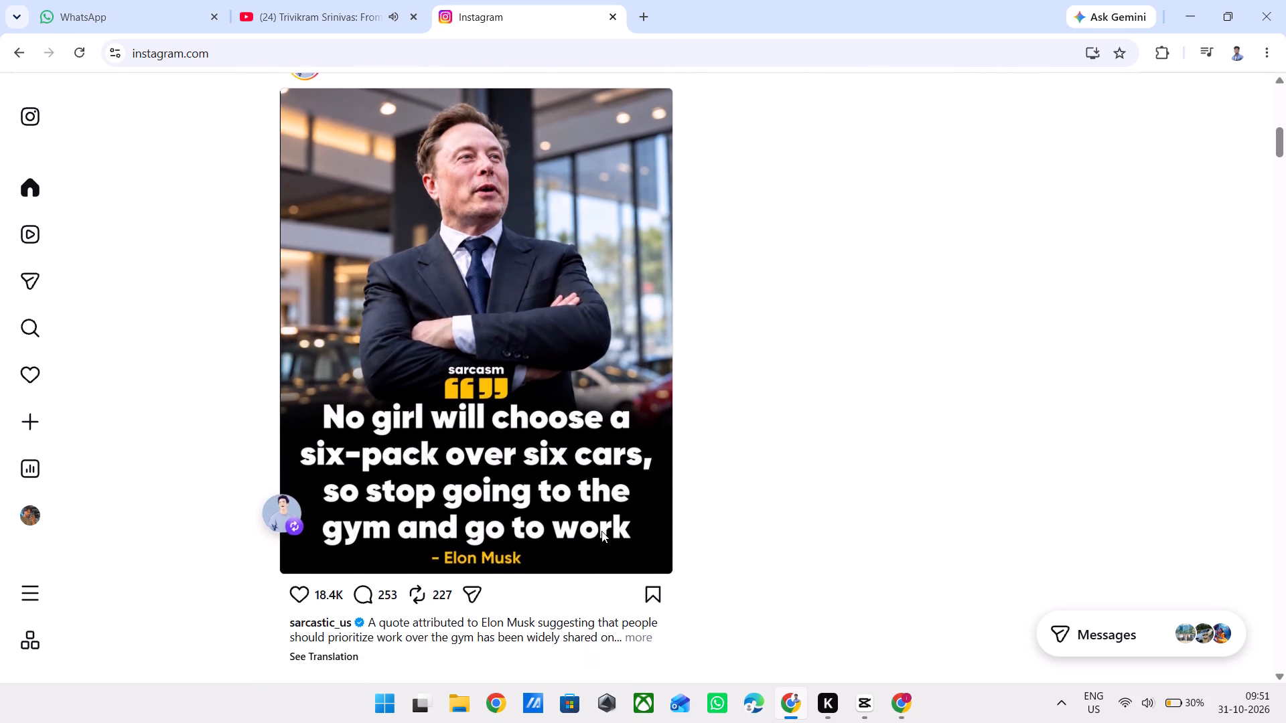
{"action": "scroll", "coordinate": [601, 531], "scroll_direction": "down", "scroll_amount": 2}
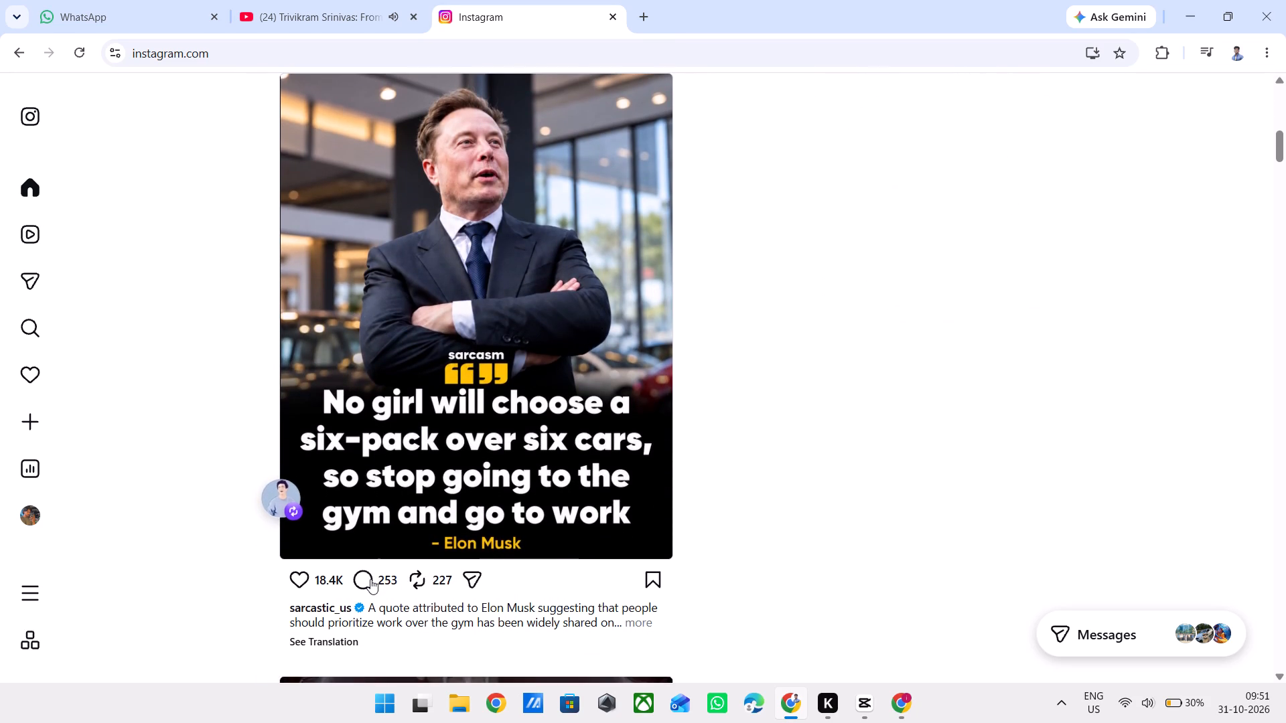
Open the sarcastic_us Elon Musk quote post, read through its comments, and close the post.
{"action": "left_click", "coordinate": [370, 579]}
{"action": "scroll", "coordinate": [847, 445], "scroll_direction": "down", "scroll_amount": 1}
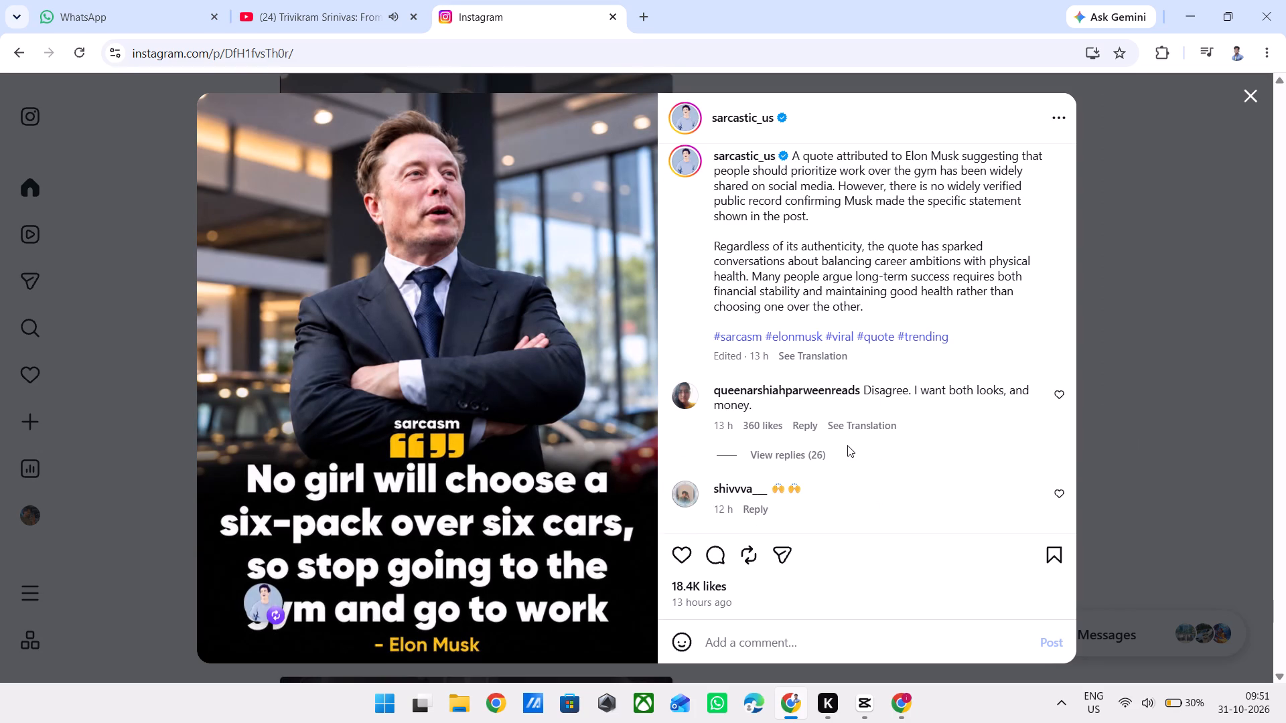
{"action": "scroll", "coordinate": [847, 445], "scroll_direction": "down", "scroll_amount": 3}
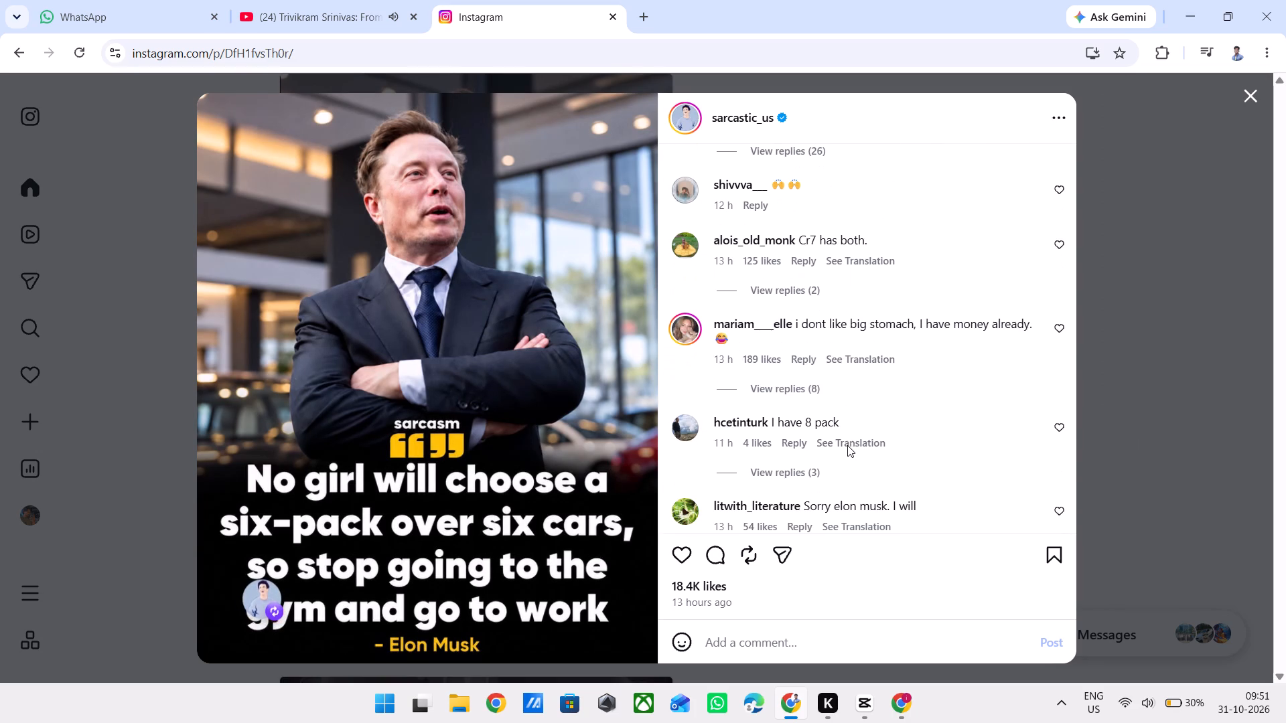
{"action": "scroll", "coordinate": [847, 445], "scroll_direction": "down", "scroll_amount": 1}
{"action": "scroll", "coordinate": [878, 381], "scroll_direction": "down", "scroll_amount": 2}
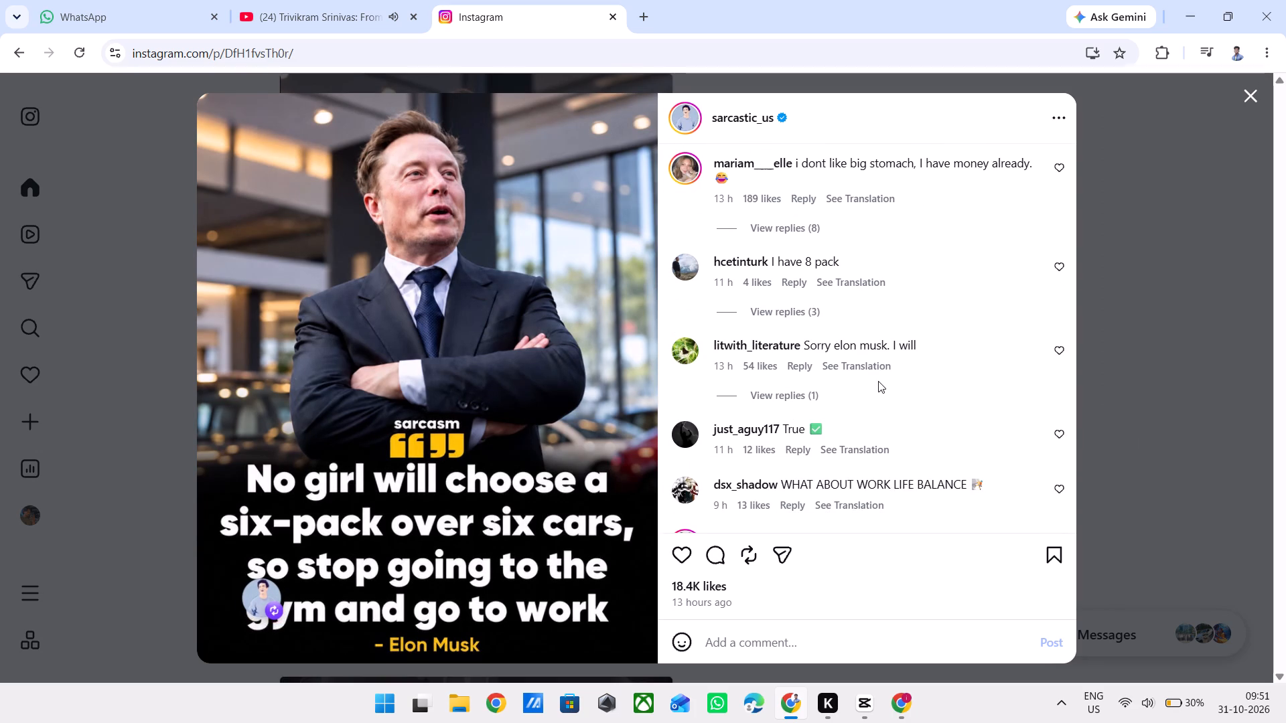
{"action": "scroll", "coordinate": [878, 381], "scroll_direction": "down", "scroll_amount": 1}
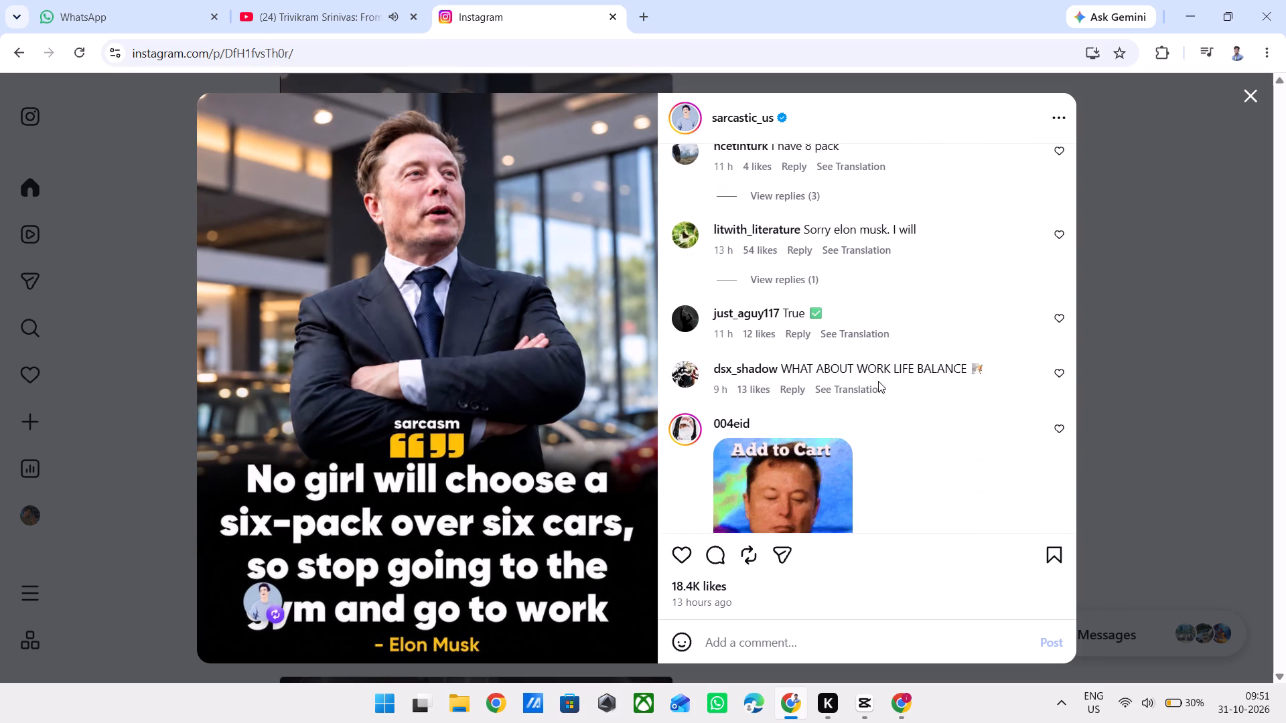
{"action": "scroll", "coordinate": [878, 381], "scroll_direction": "down", "scroll_amount": 1}
{"action": "scroll", "coordinate": [939, 322], "scroll_direction": "down", "scroll_amount": 2}
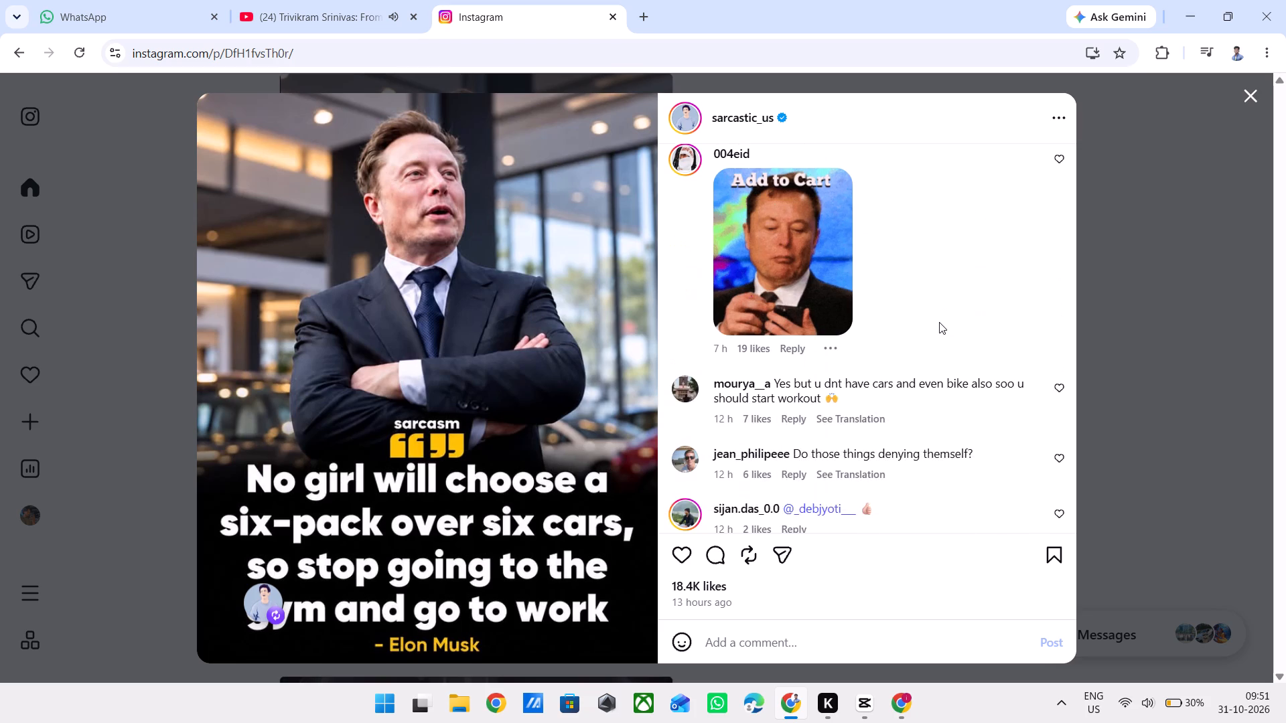
{"action": "scroll", "coordinate": [939, 322], "scroll_direction": "down", "scroll_amount": 3}
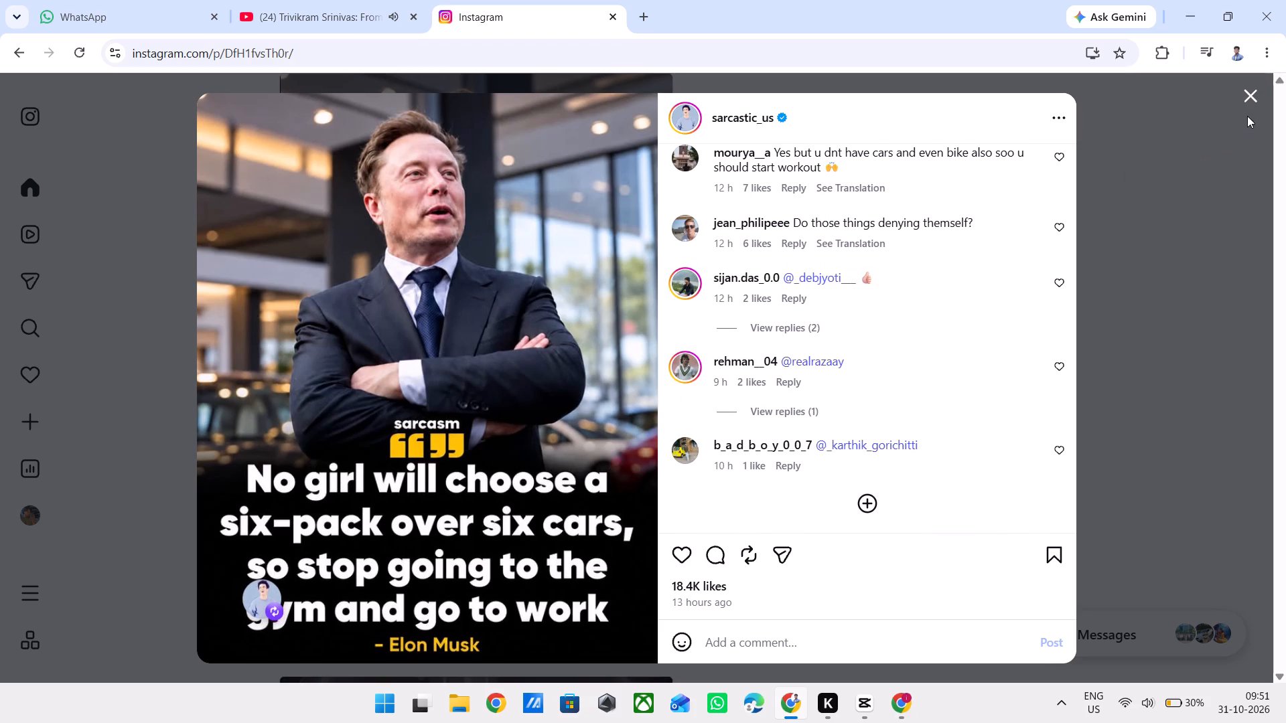
{"action": "left_click", "coordinate": [1251, 104]}
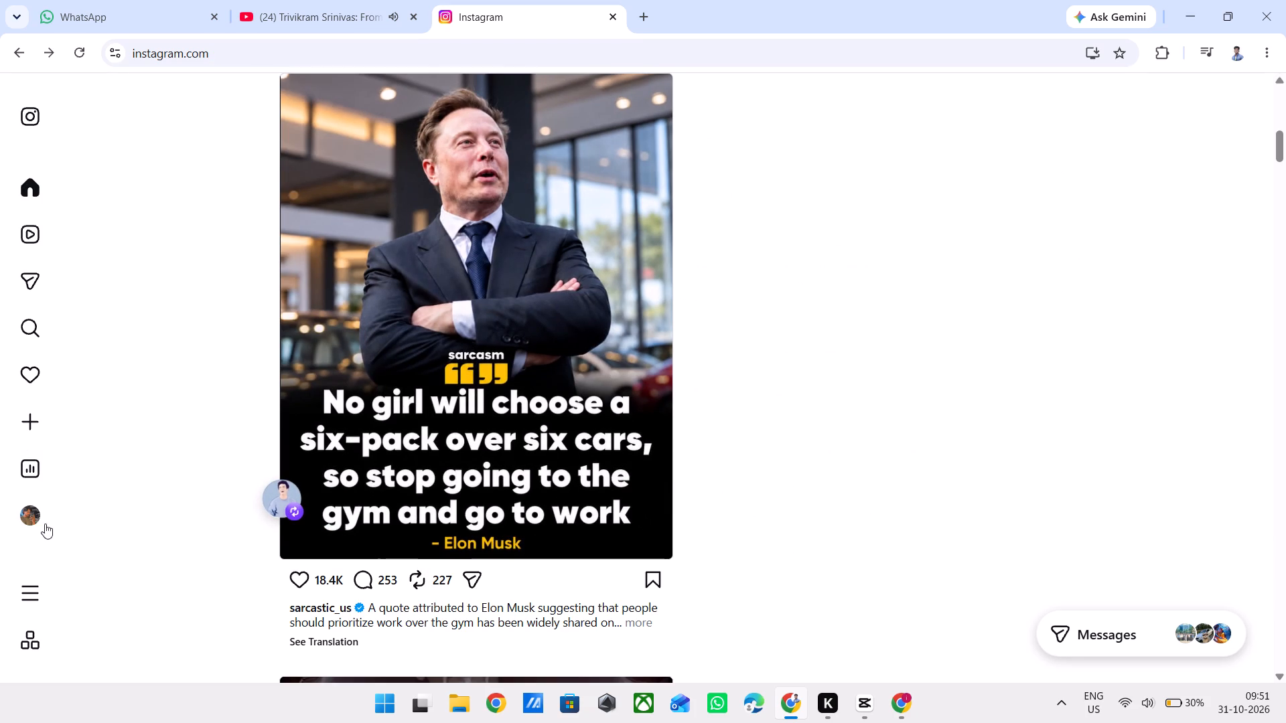
Open the account's own Instagram profile, examine the view counts across its reels, and close the Instagram page.
{"action": "left_click", "coordinate": [35, 523]}
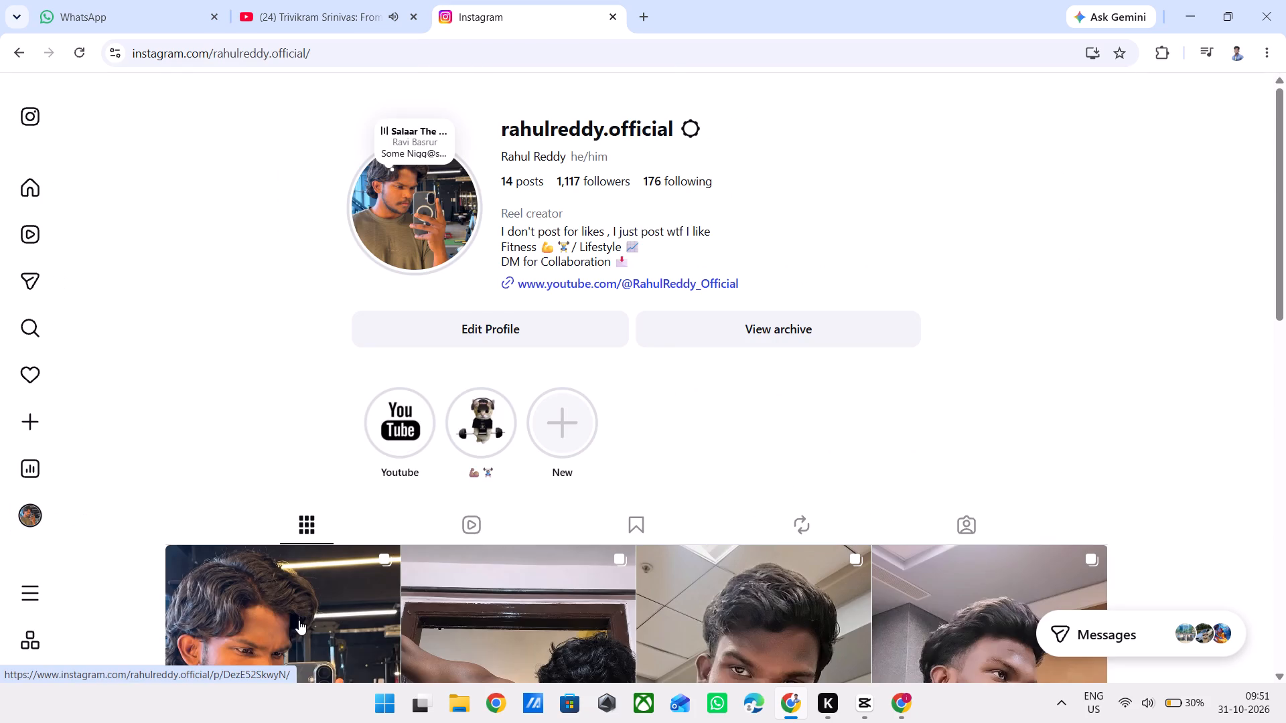
{"action": "scroll", "coordinate": [423, 594], "scroll_direction": "down", "scroll_amount": 1}
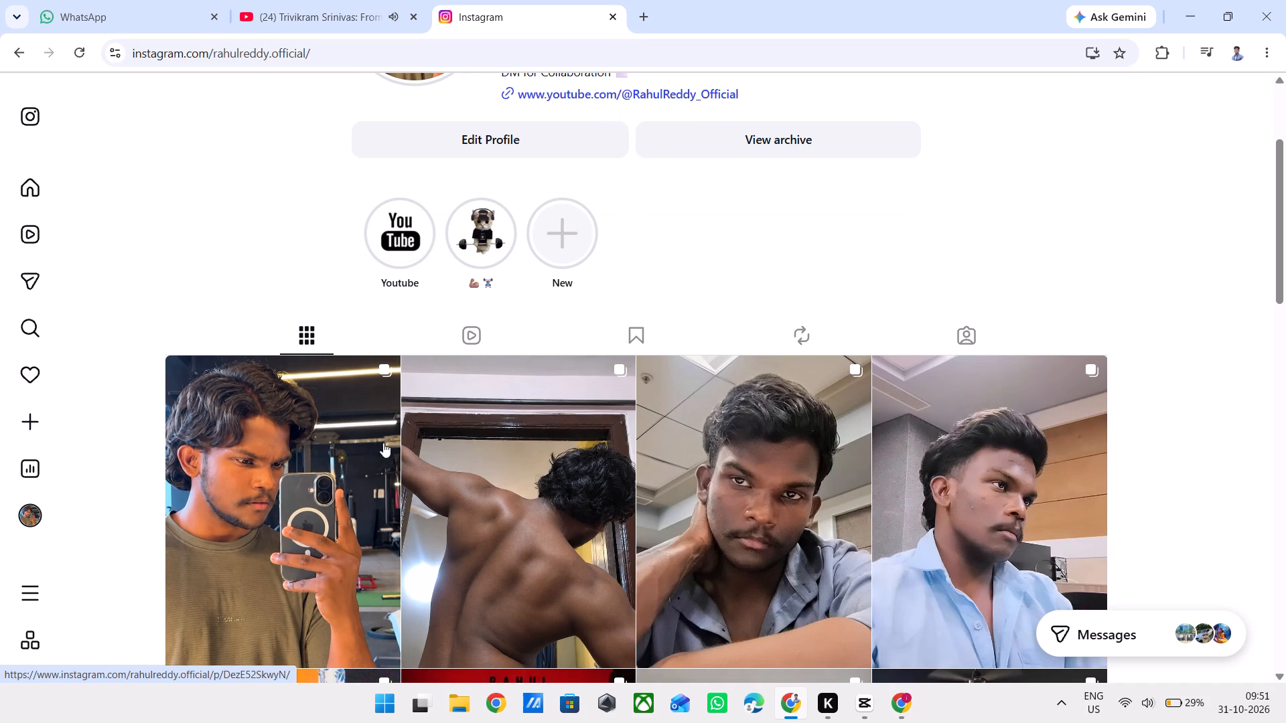
{"action": "left_click", "coordinate": [463, 327]}
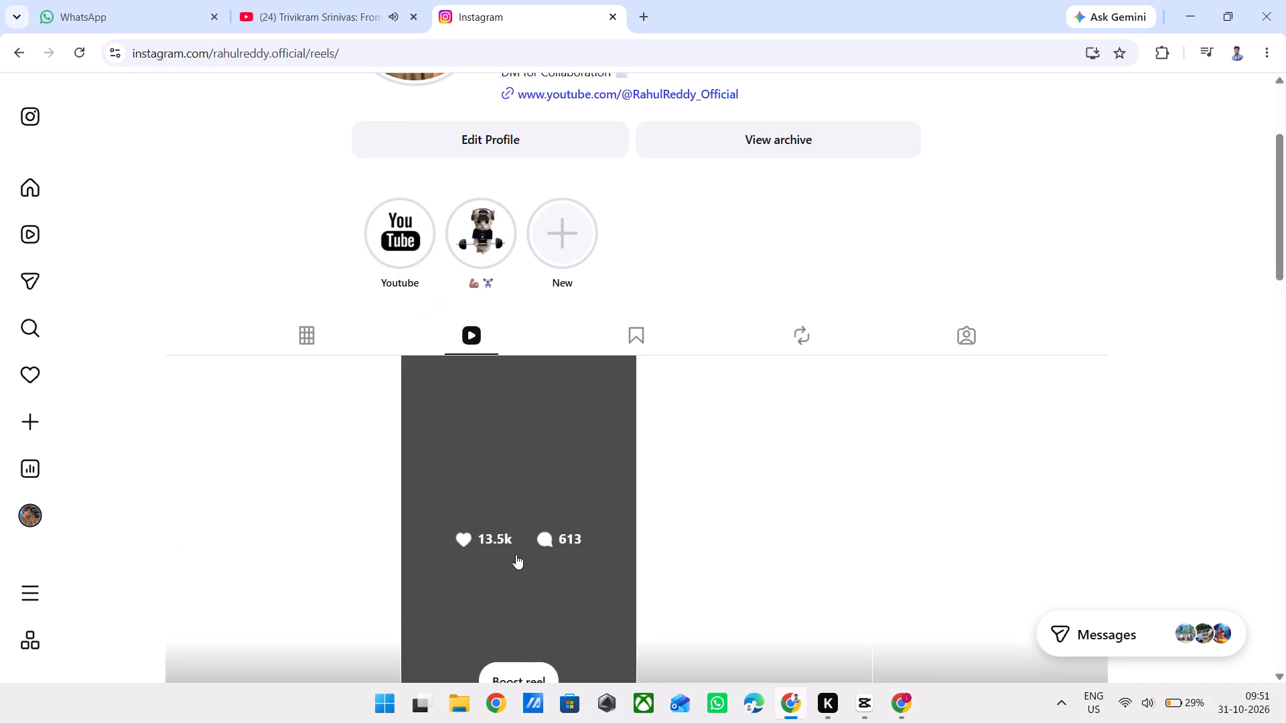
{"action": "scroll", "coordinate": [516, 554], "scroll_direction": "down", "scroll_amount": 3}
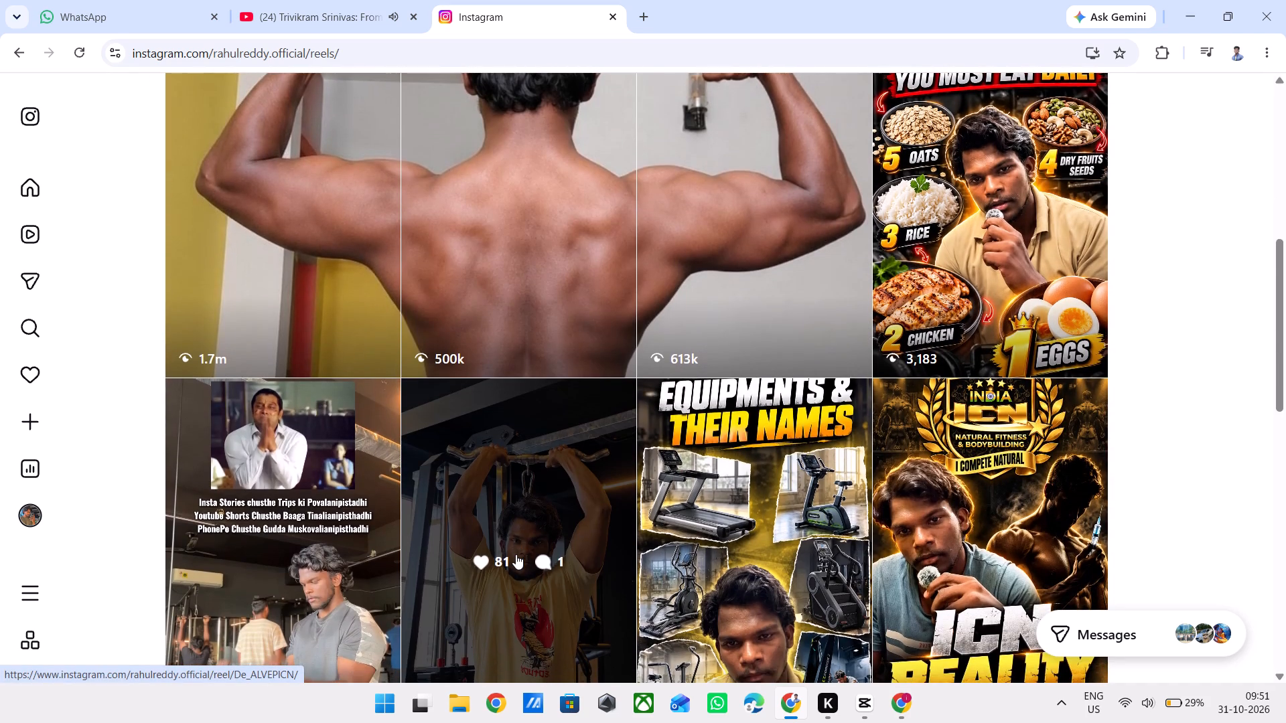
{"action": "scroll", "coordinate": [516, 554], "scroll_direction": "up", "scroll_amount": 1}
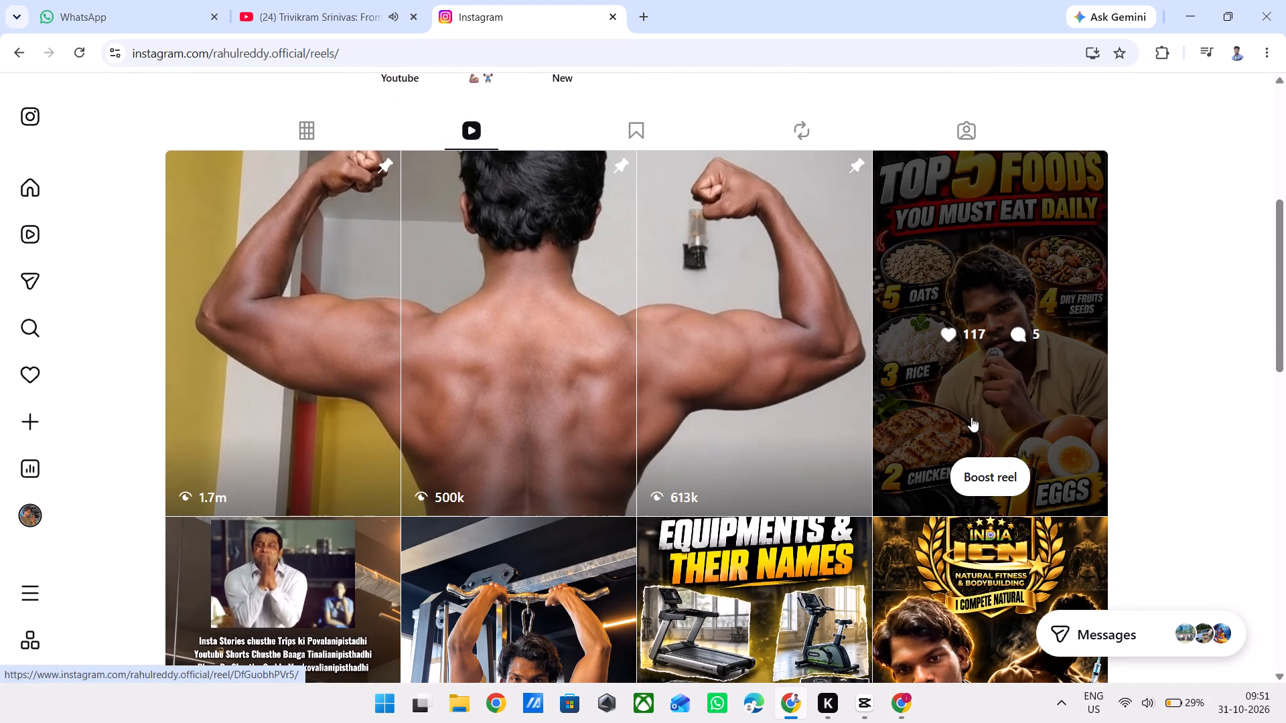
{"action": "scroll", "coordinate": [1117, 527], "scroll_direction": "down", "scroll_amount": 5}
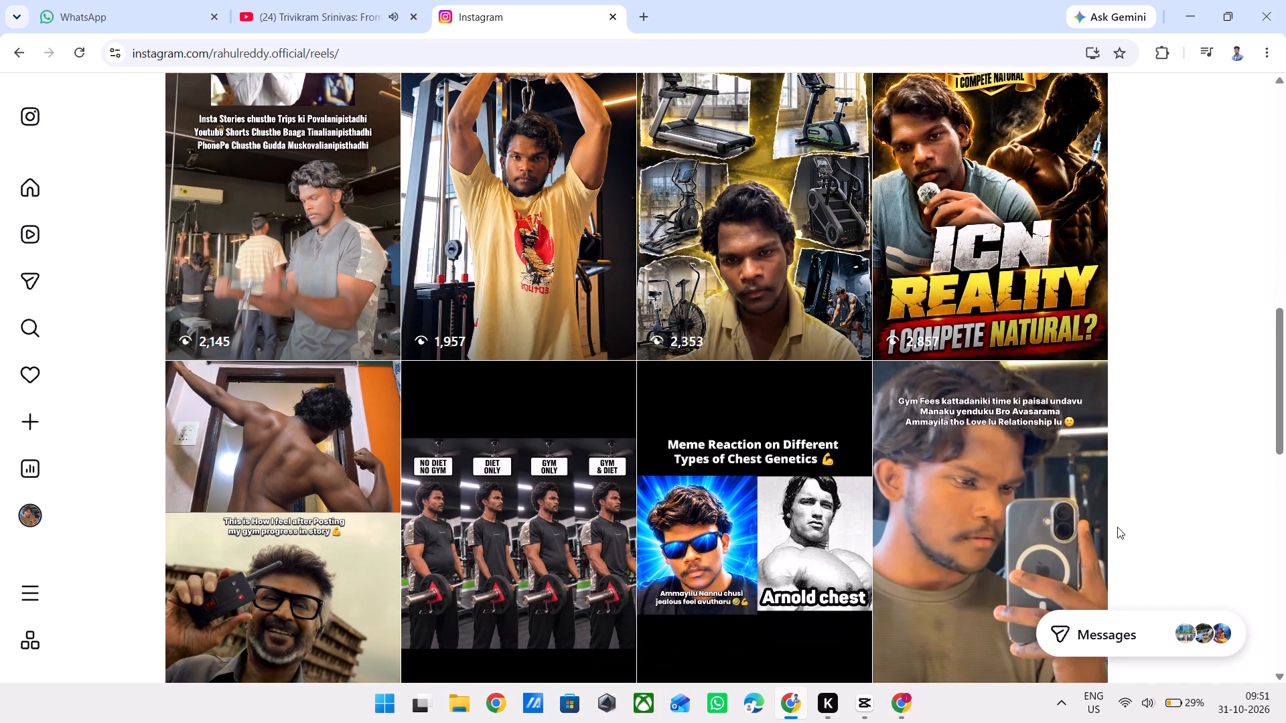
{"action": "scroll", "coordinate": [1117, 527], "scroll_direction": "down", "scroll_amount": 1}
{"action": "key", "text": "ctrl+w"}
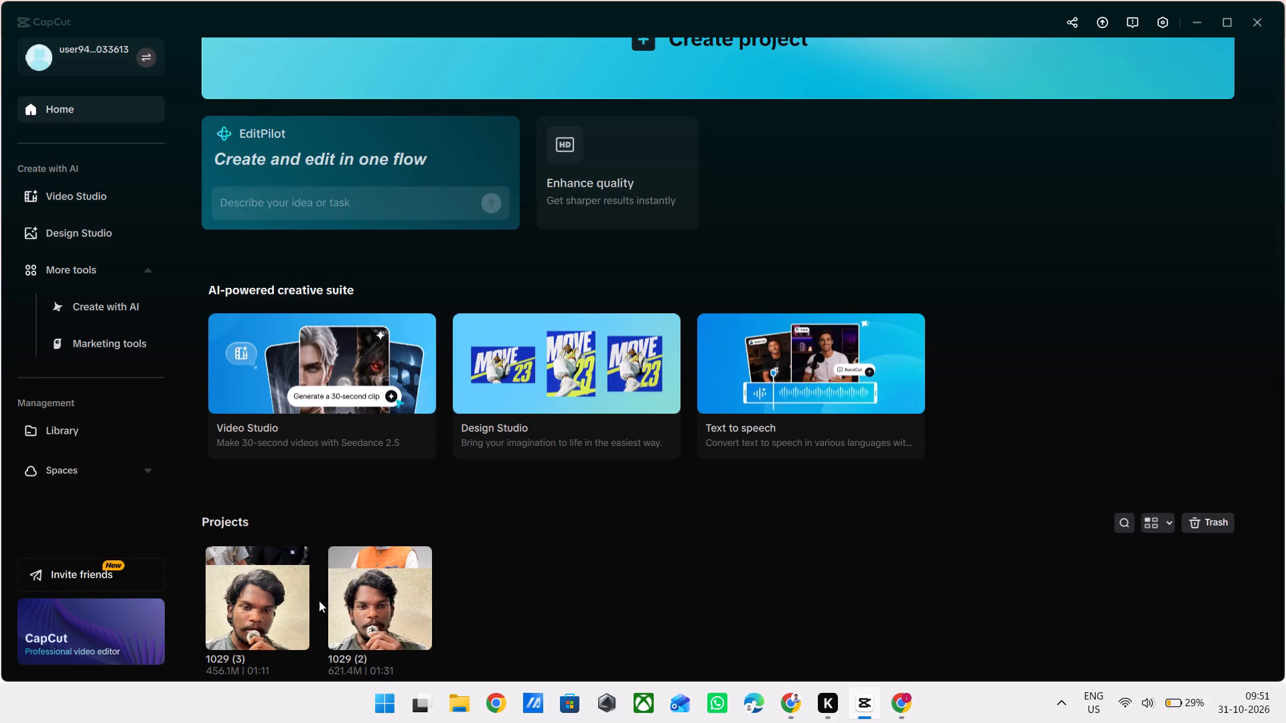
Switch to CapCut and open the project 1029 (2).
{"action": "left_click", "coordinate": [358, 615]}
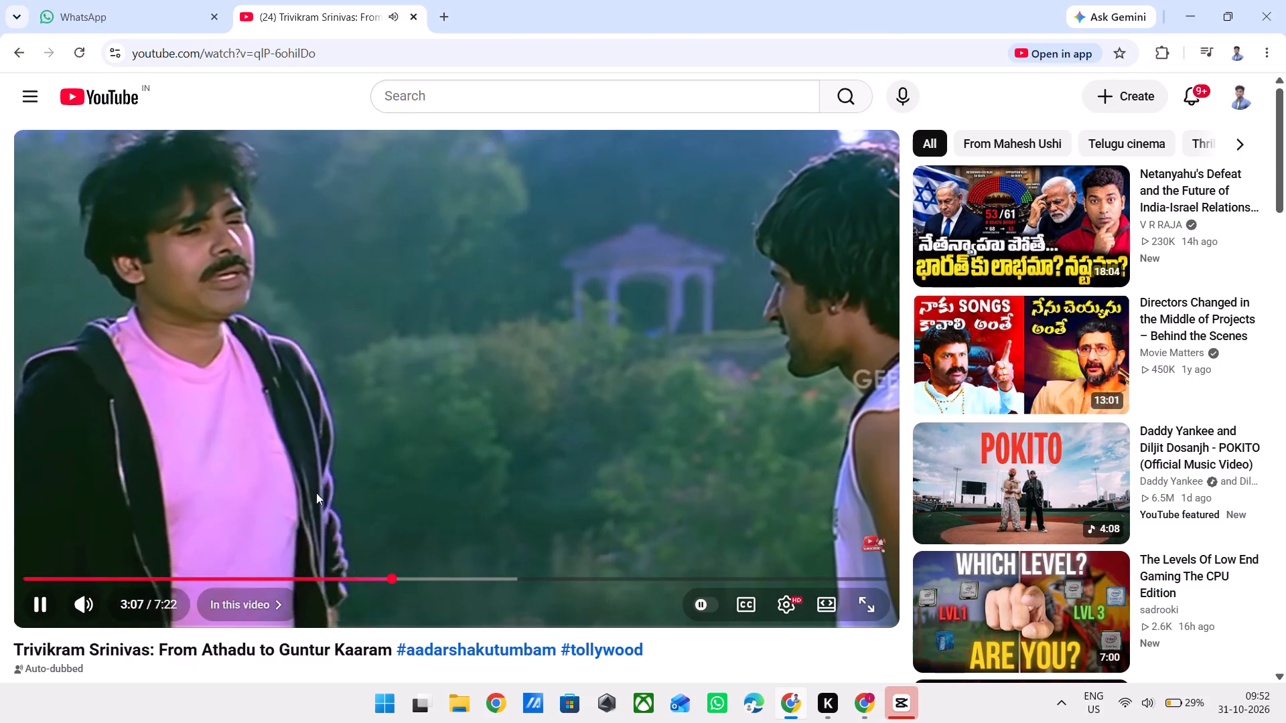
Open YouTube in a new browser tab and search for "text highlight in capcut".
{"action": "left_click", "coordinate": [437, 10]}
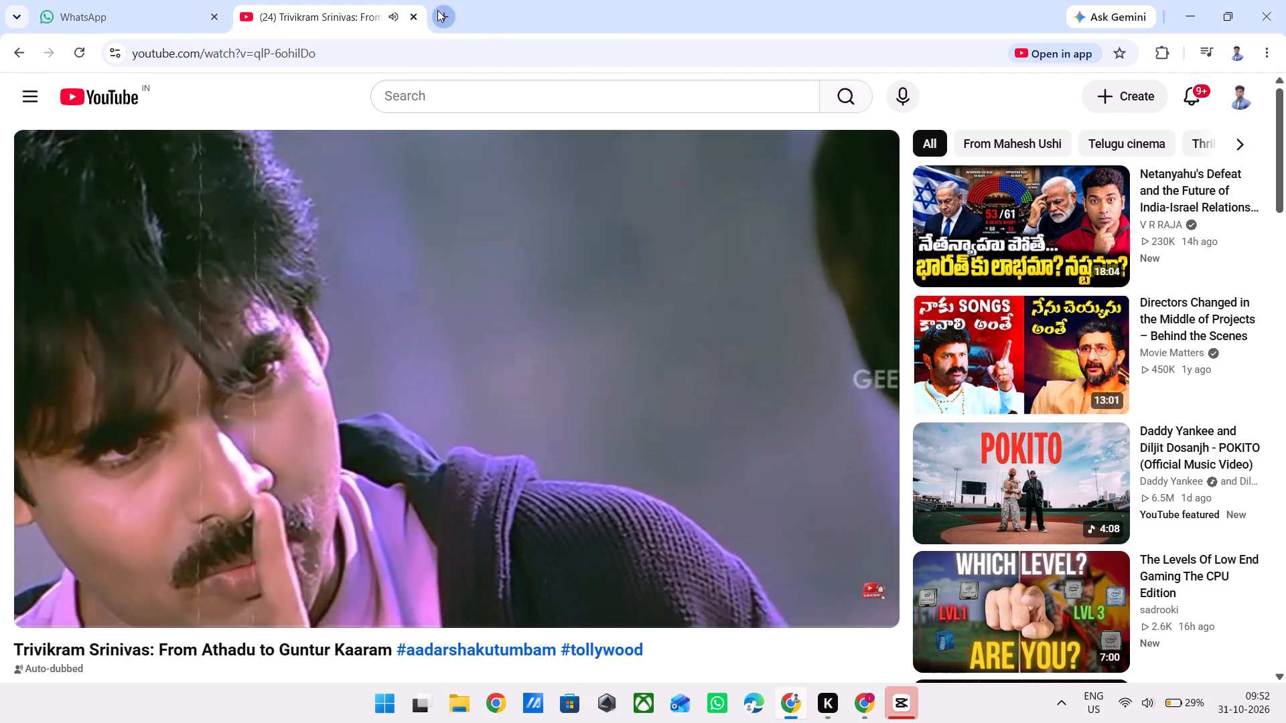
{"action": "left_click", "coordinate": [368, 498]}
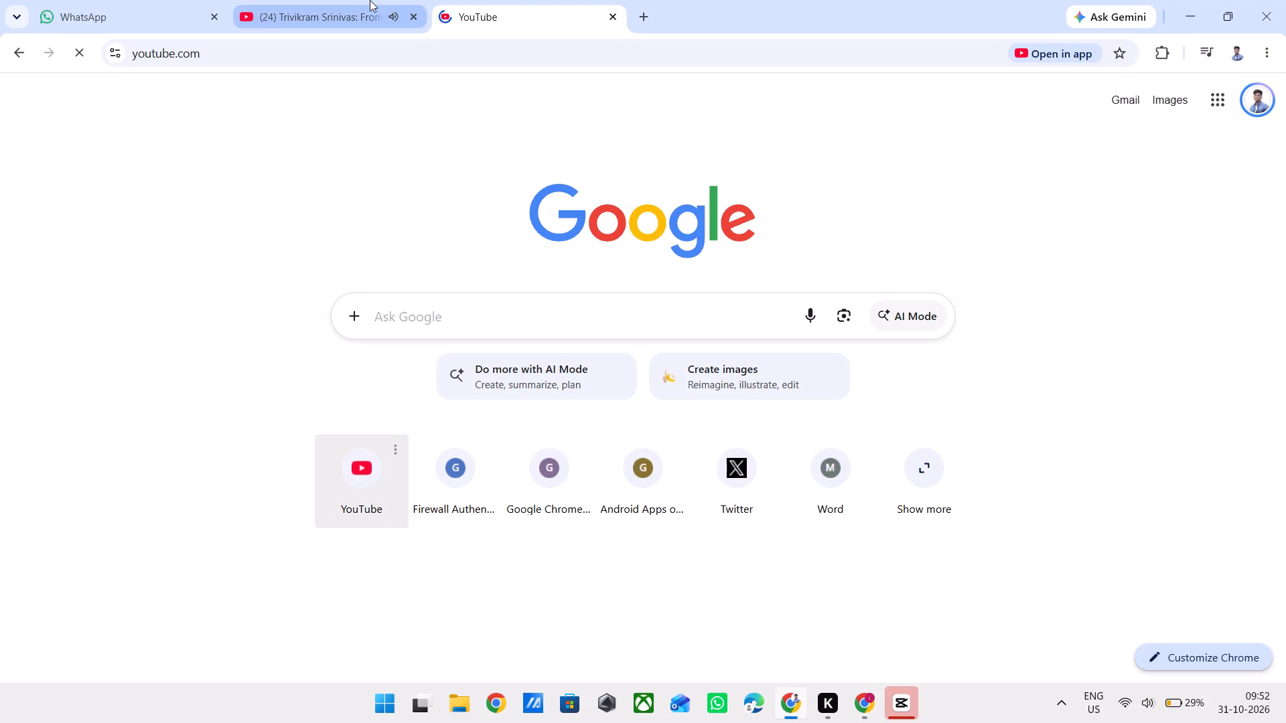
{"action": "left_click", "coordinate": [371, 0]}
{"action": "scroll", "coordinate": [472, 307], "scroll_direction": "down", "scroll_amount": 1}
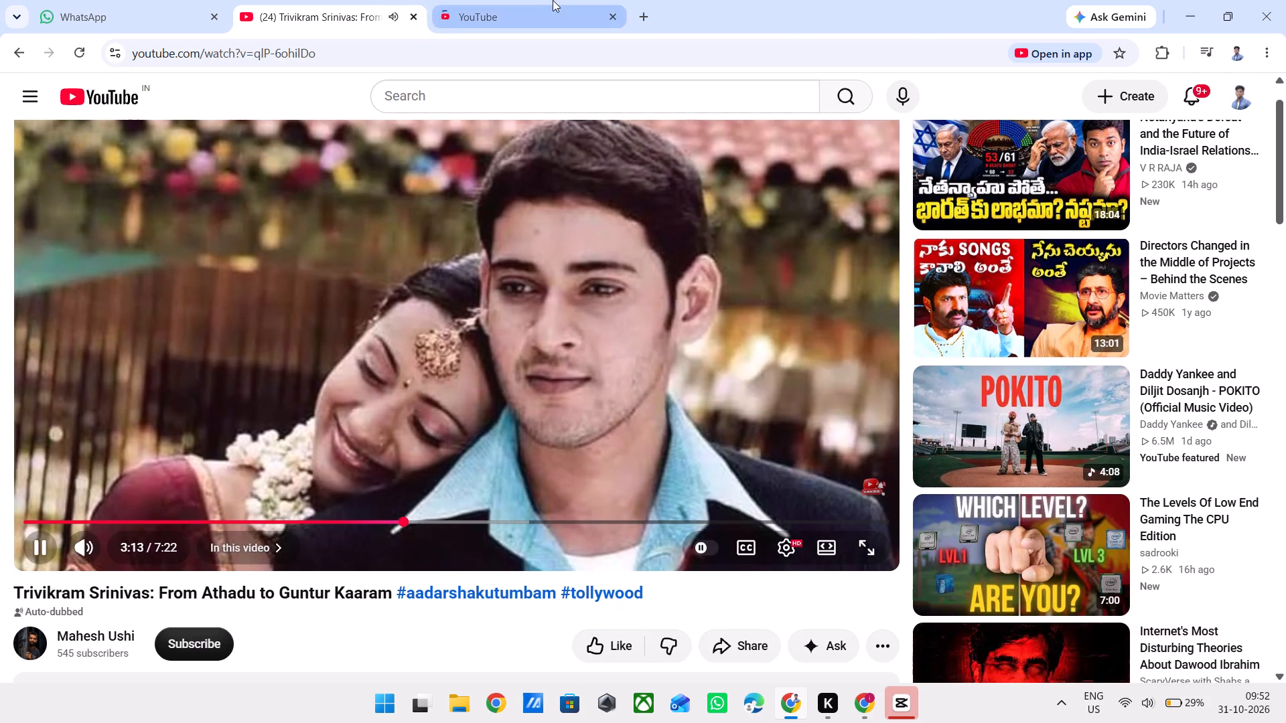
{"action": "left_click", "coordinate": [553, 0]}
{"action": "left_click", "coordinate": [380, 0]}
{"action": "left_click", "coordinate": [495, 0]}
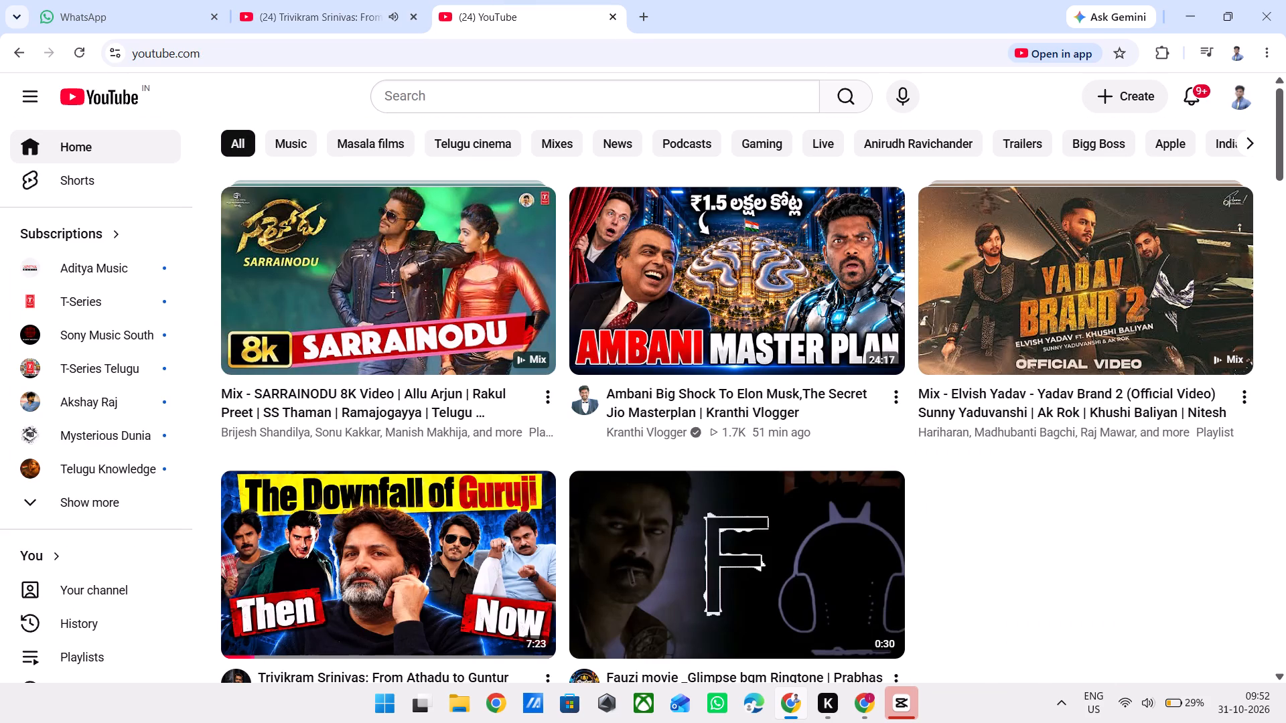
{"action": "left_click", "coordinate": [510, 93]}
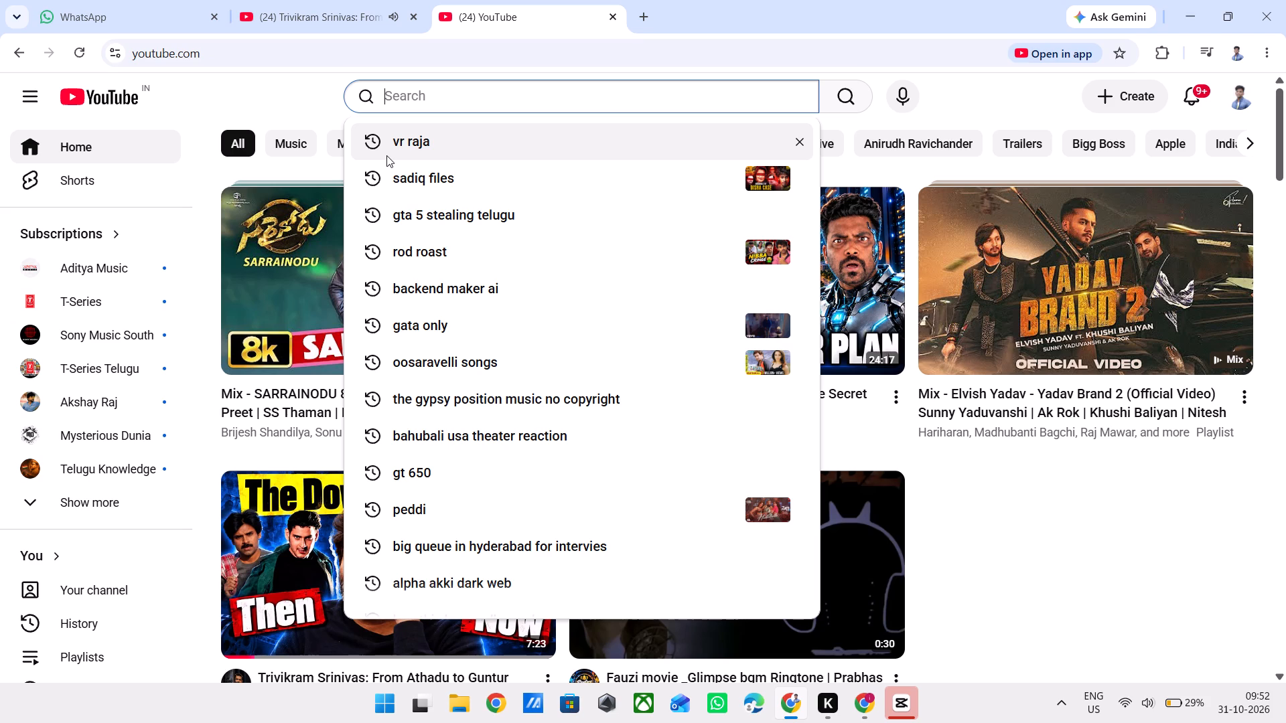
{"action": "type", "text": "text high"}
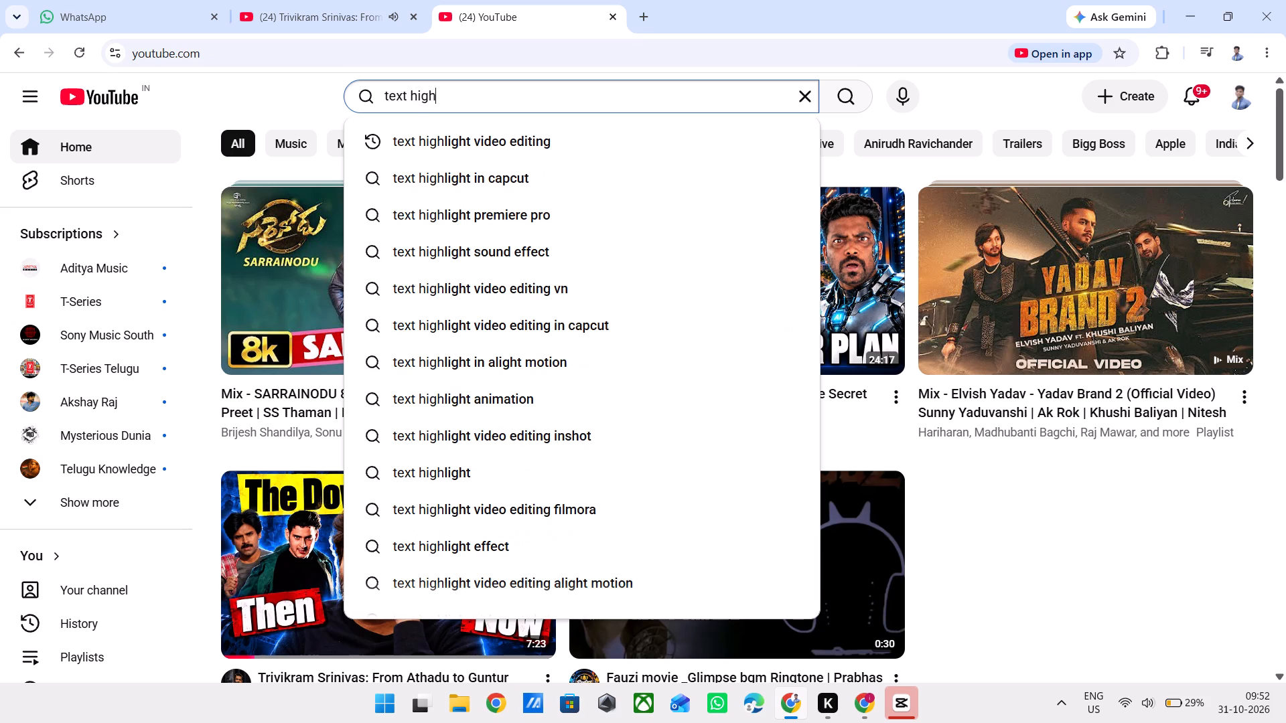
{"action": "key", "text": "Down"}
{"action": "key", "text": "Down"}
{"action": "key", "text": "Return"}
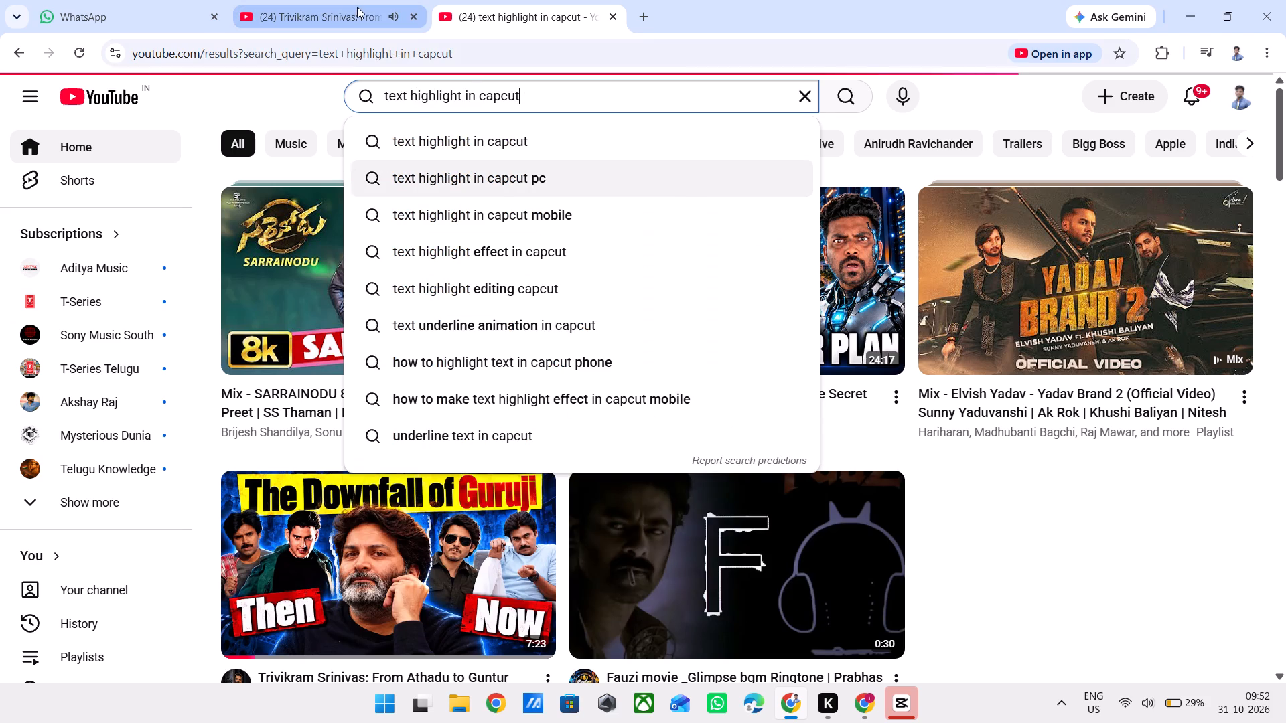
{"action": "left_click", "coordinate": [358, 6]}
{"action": "left_click", "coordinate": [480, 0]}
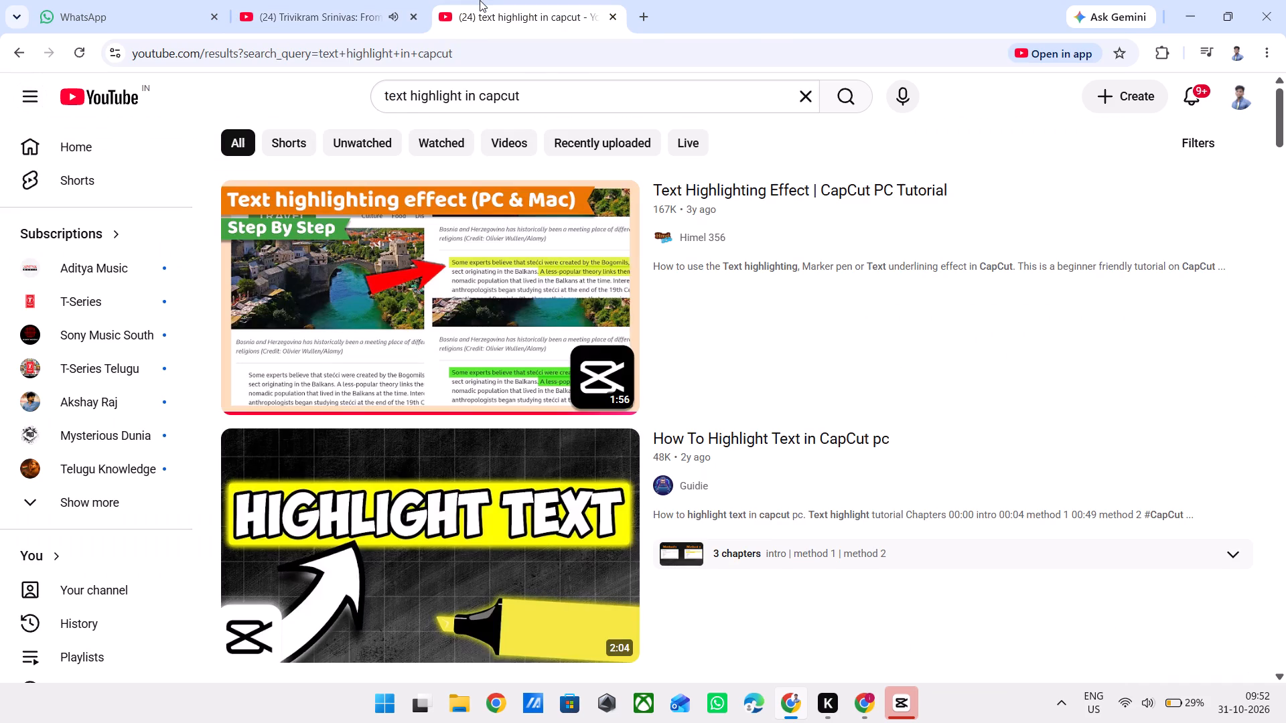
Open the "Text Highlighting Effect | CapCut PC Tutorial" video, pause the Trivikram Srinivas video, and watch the "Creating the highlighter" part, pausing it there.
{"action": "left_click", "coordinate": [540, 289]}
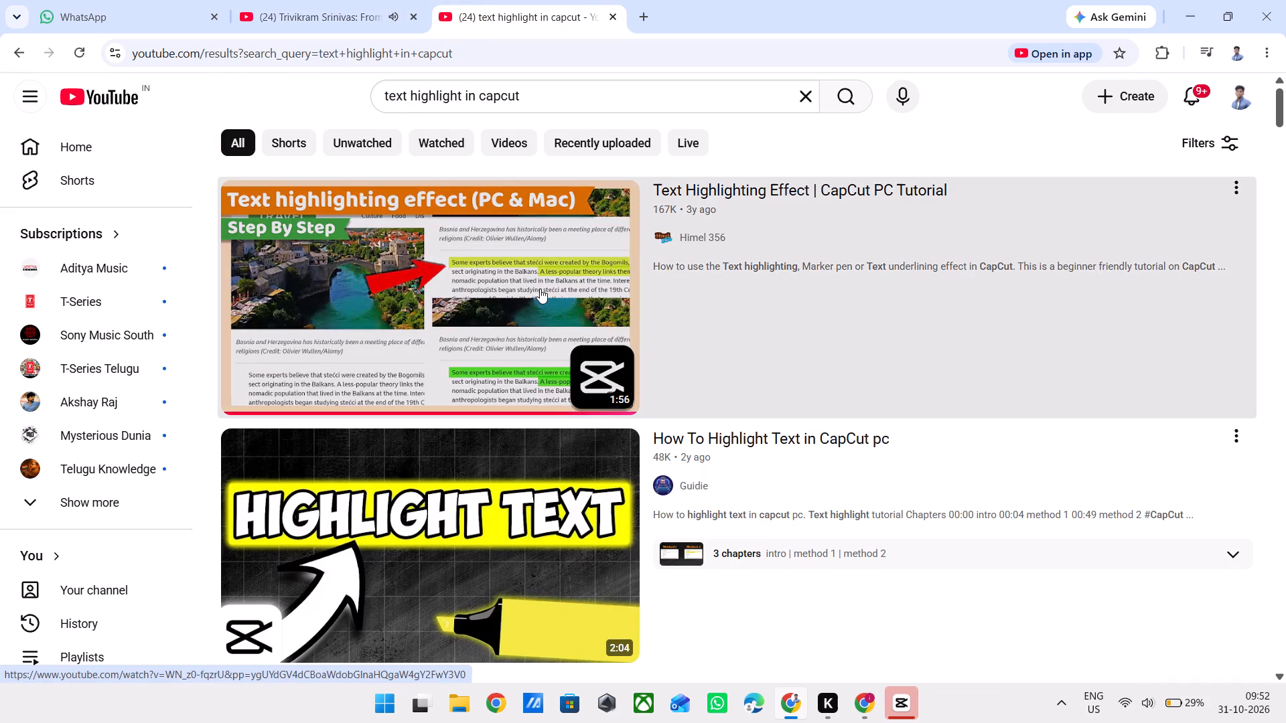
{"action": "left_click", "coordinate": [371, 0]}
{"action": "key", "text": "space"}
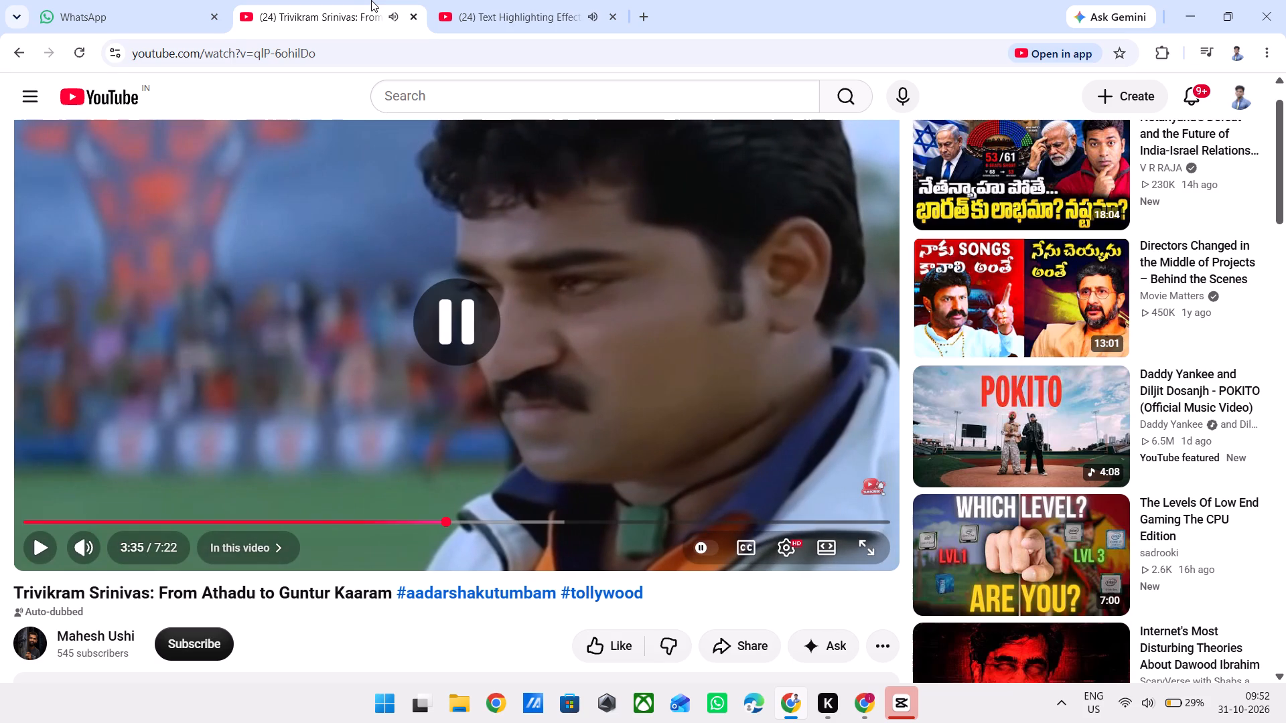
{"action": "left_click", "coordinate": [495, 0]}
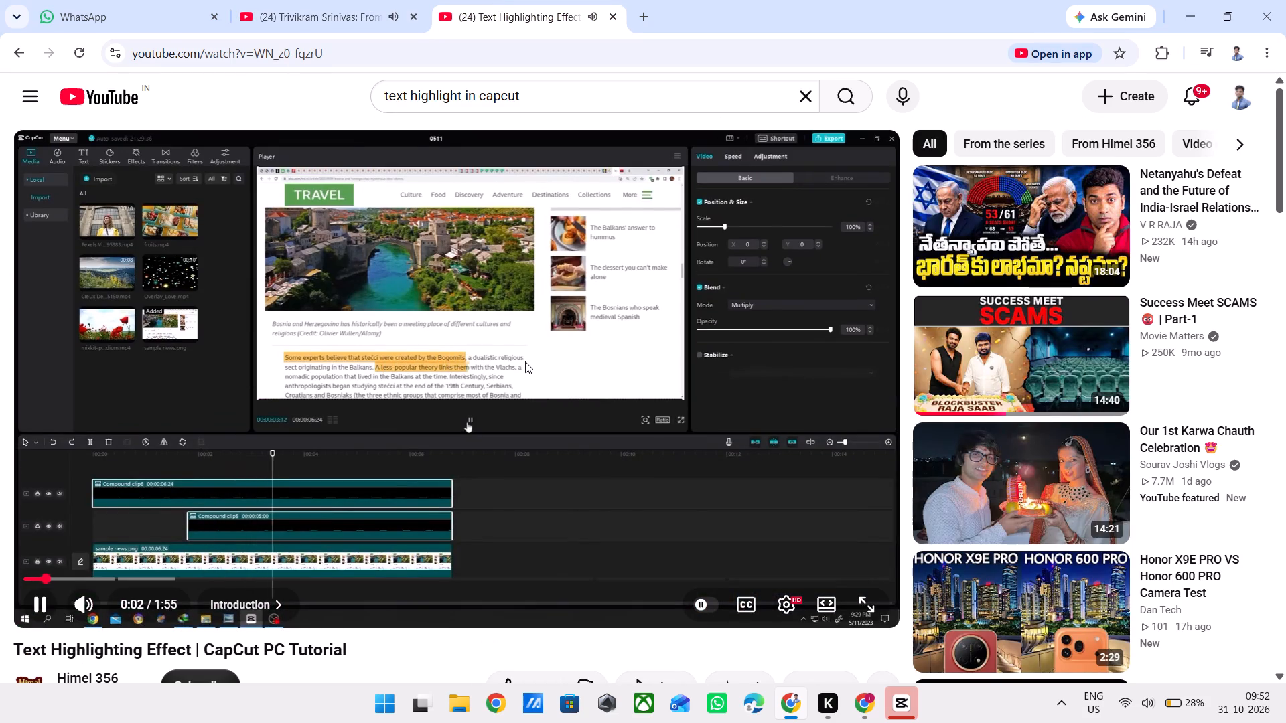
{"action": "key", "text": "Right"}
{"action": "key", "text": "Right"}
{"action": "key", "text": "Right"}
{"action": "key", "text": "Right"}
{"action": "key", "text": "Right"}
{"action": "key", "text": "Right"}
{"action": "key", "text": "Right"}
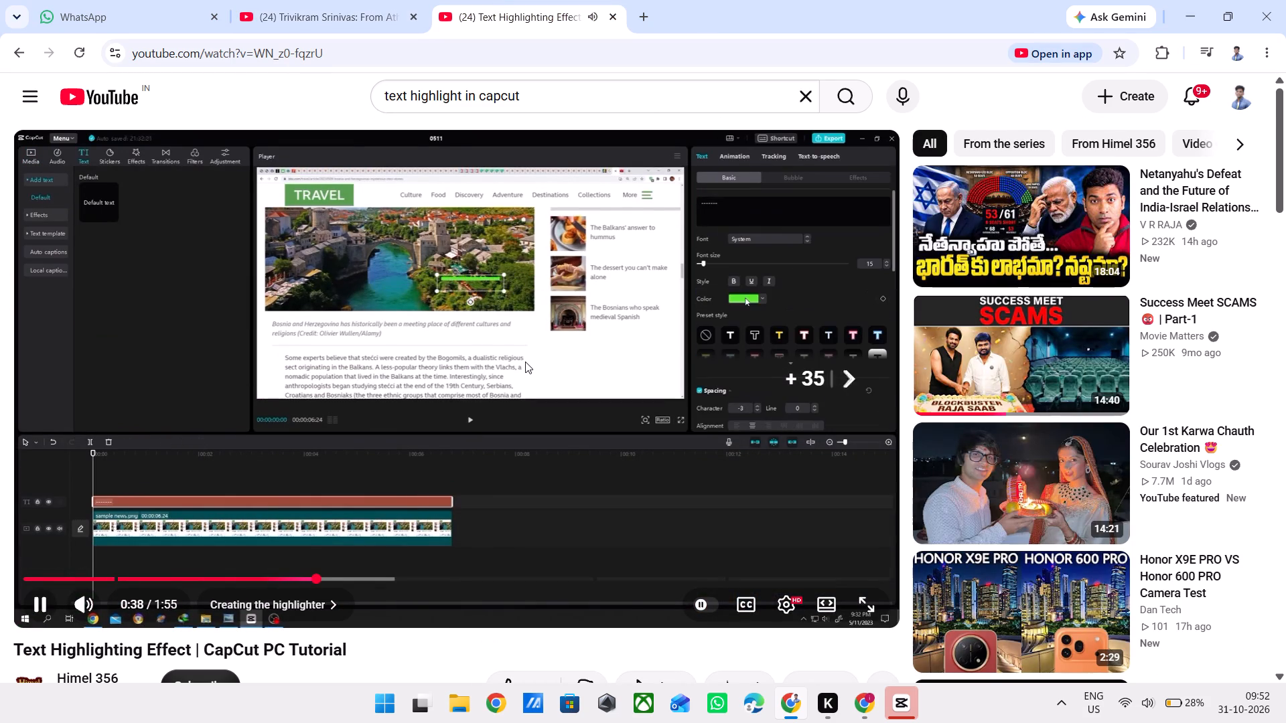
{"action": "key", "text": "Left"}
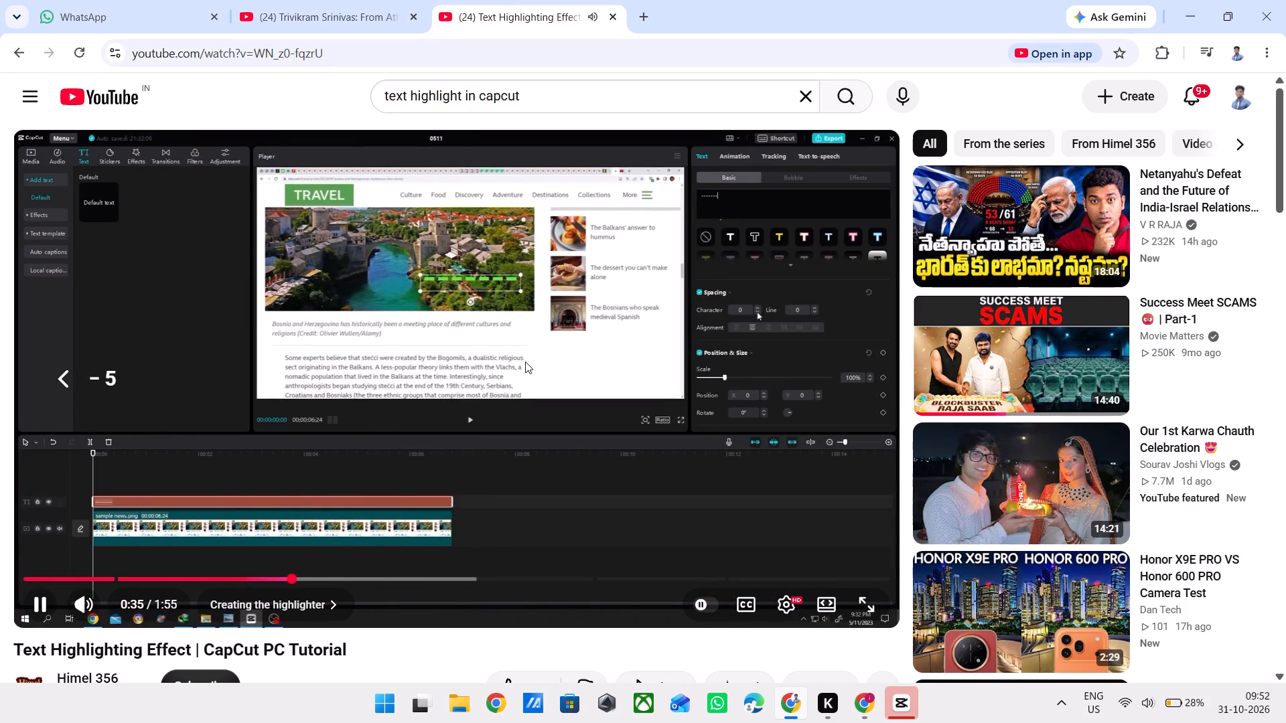
{"action": "key", "text": "space"}
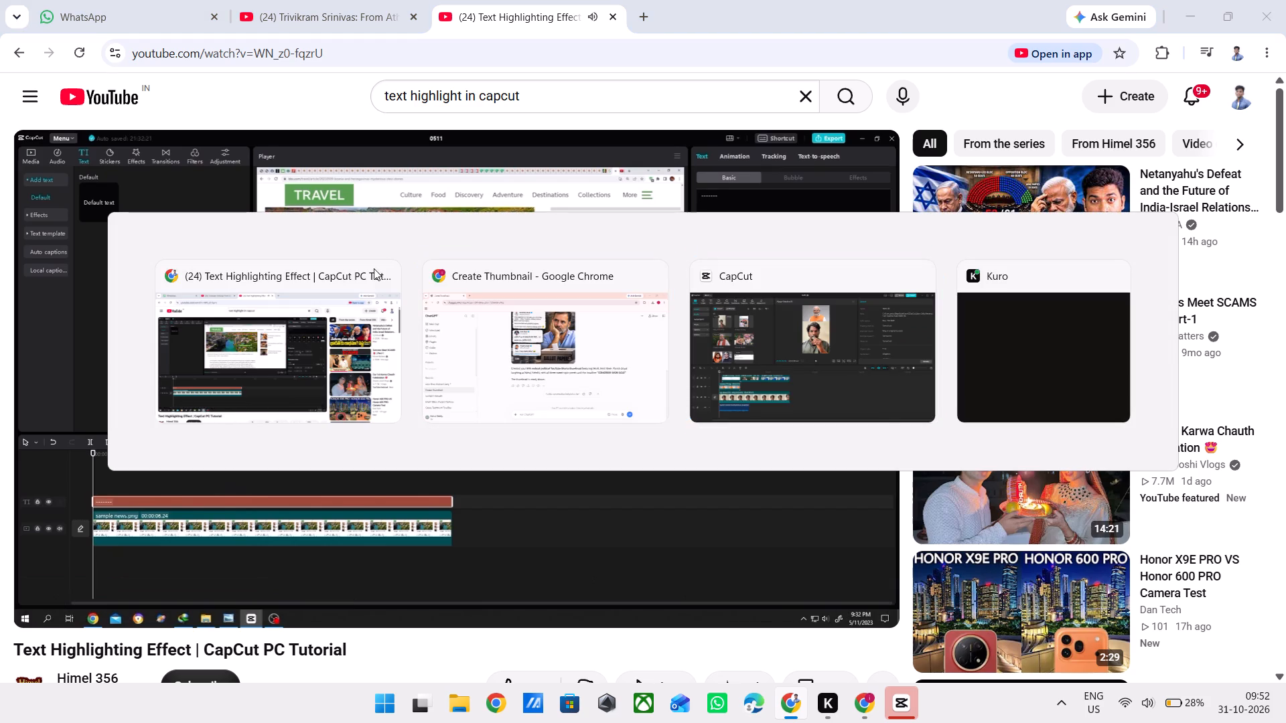
Switch to CapCut, add a default text clip at the start of the timeline and replace its text with "------".
{"action": "left_click", "coordinate": [121, 39]}
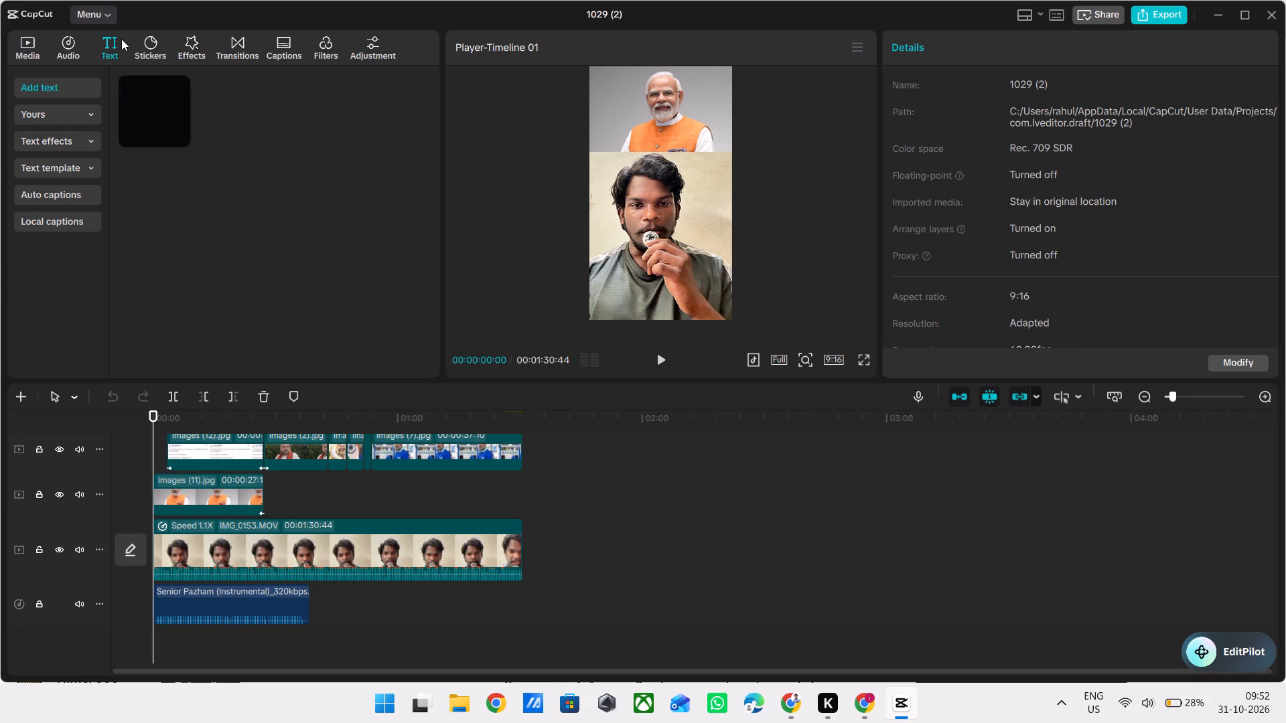
{"action": "left_click_drag", "start_coordinate": [172, 110], "coordinate": [156, 417]}
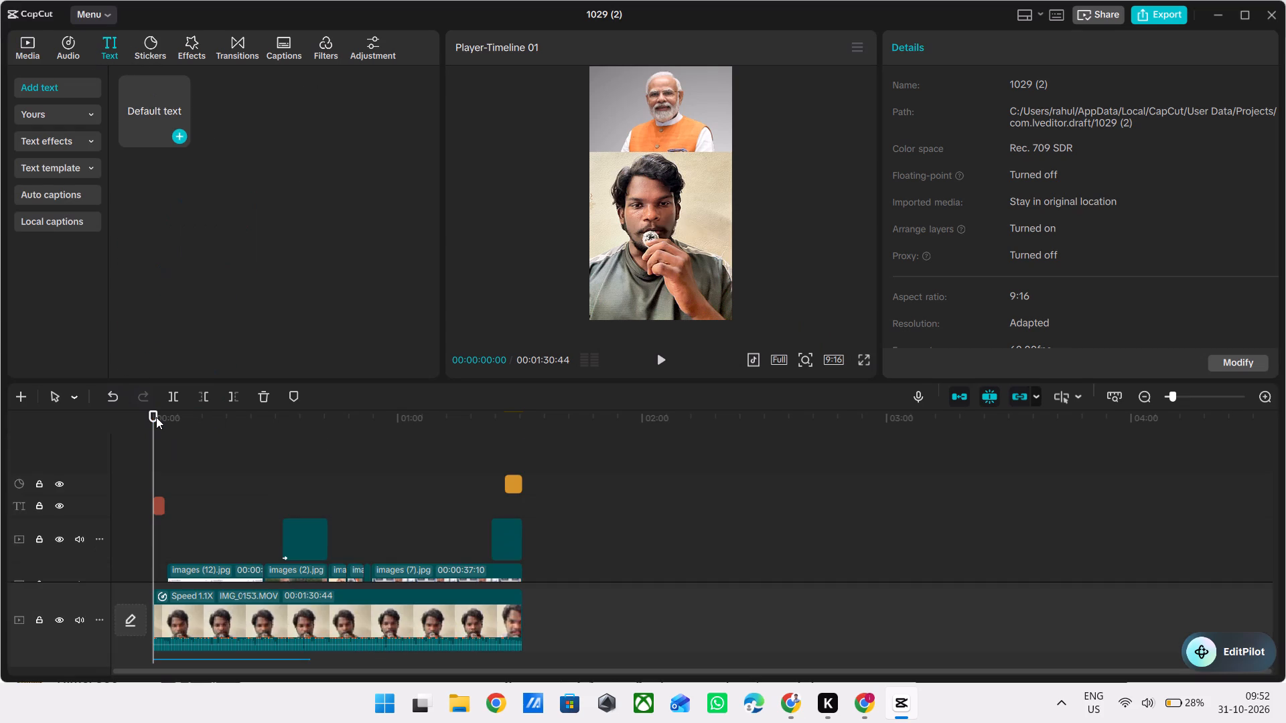
{"action": "scroll", "coordinate": [285, 460], "scroll_direction": "up", "scroll_amount": 8, "text": "ctrl"}
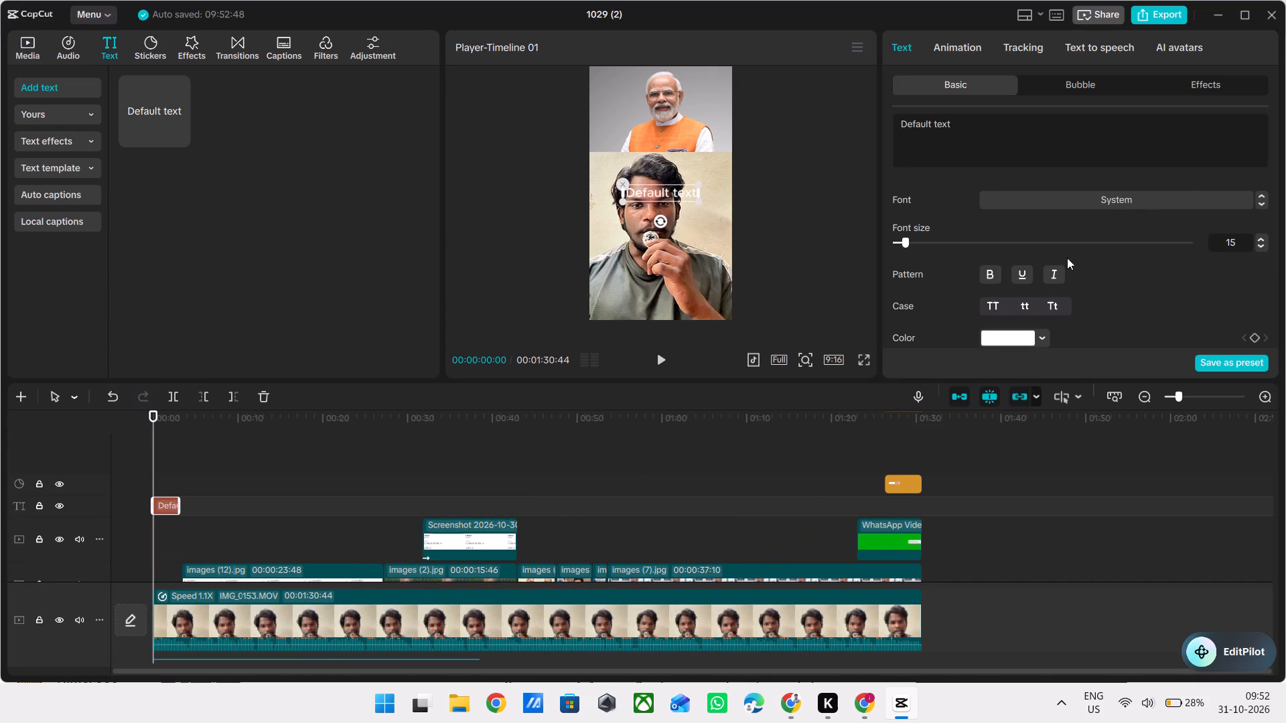
{"action": "left_click_drag", "start_coordinate": [968, 138], "coordinate": [958, 137]}
{"action": "left_click_drag", "start_coordinate": [958, 137], "coordinate": [848, 128]}
{"action": "type", "text": "------"}
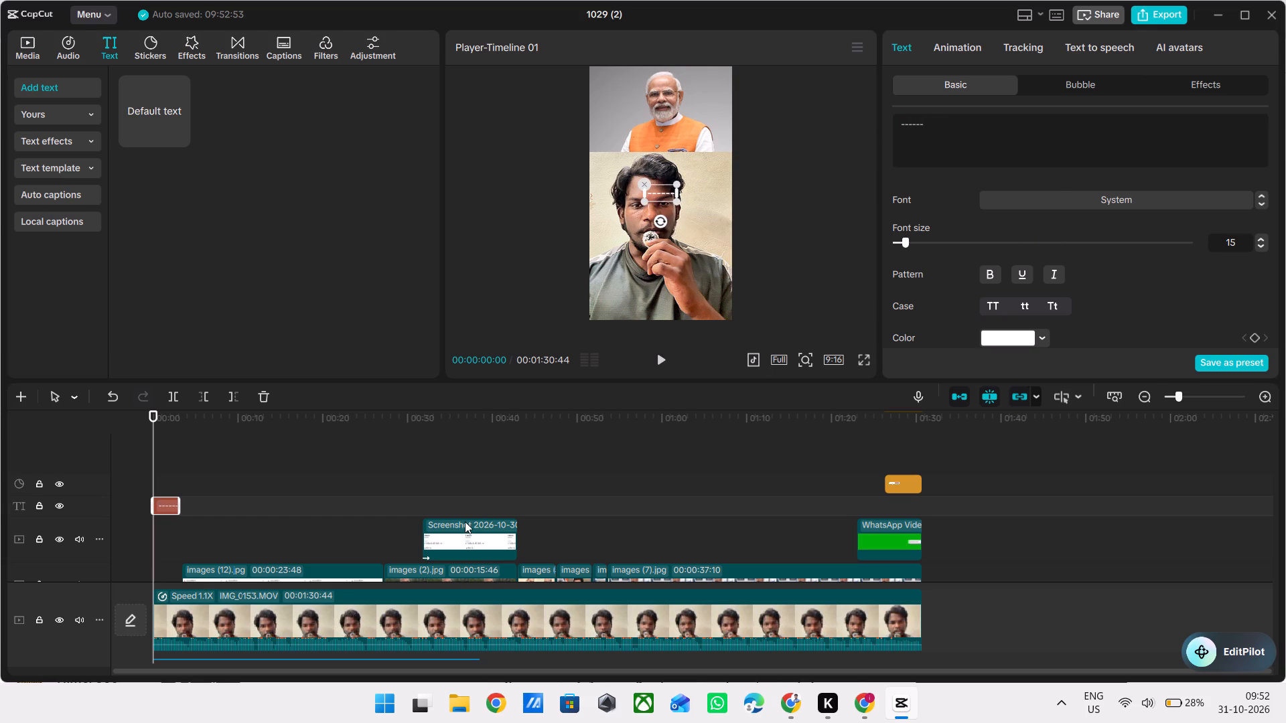
Move the dashed text clip so it starts together with the images (12).jpg clip.
{"action": "scroll", "coordinate": [465, 521], "scroll_direction": "up", "scroll_amount": 6, "text": "ctrl"}
{"action": "scroll", "coordinate": [465, 521], "scroll_direction": "right", "scroll_amount": 1}
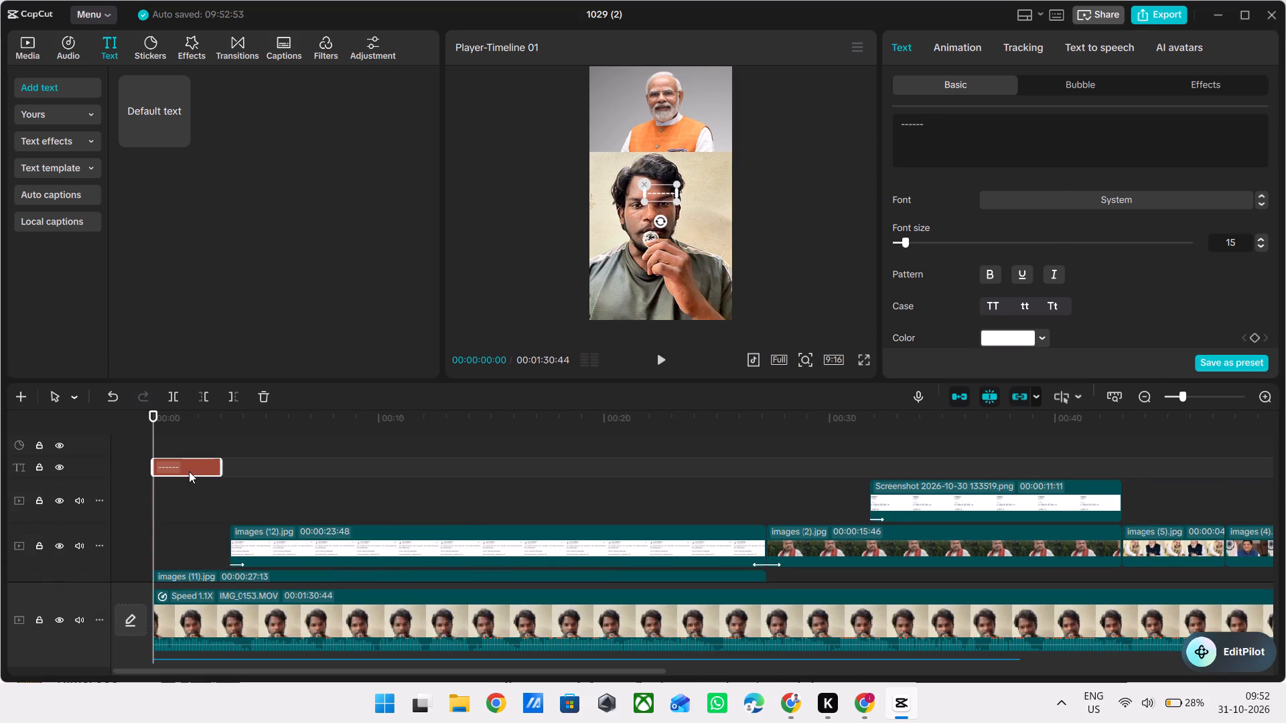
{"action": "left_click_drag", "start_coordinate": [189, 471], "coordinate": [265, 495]}
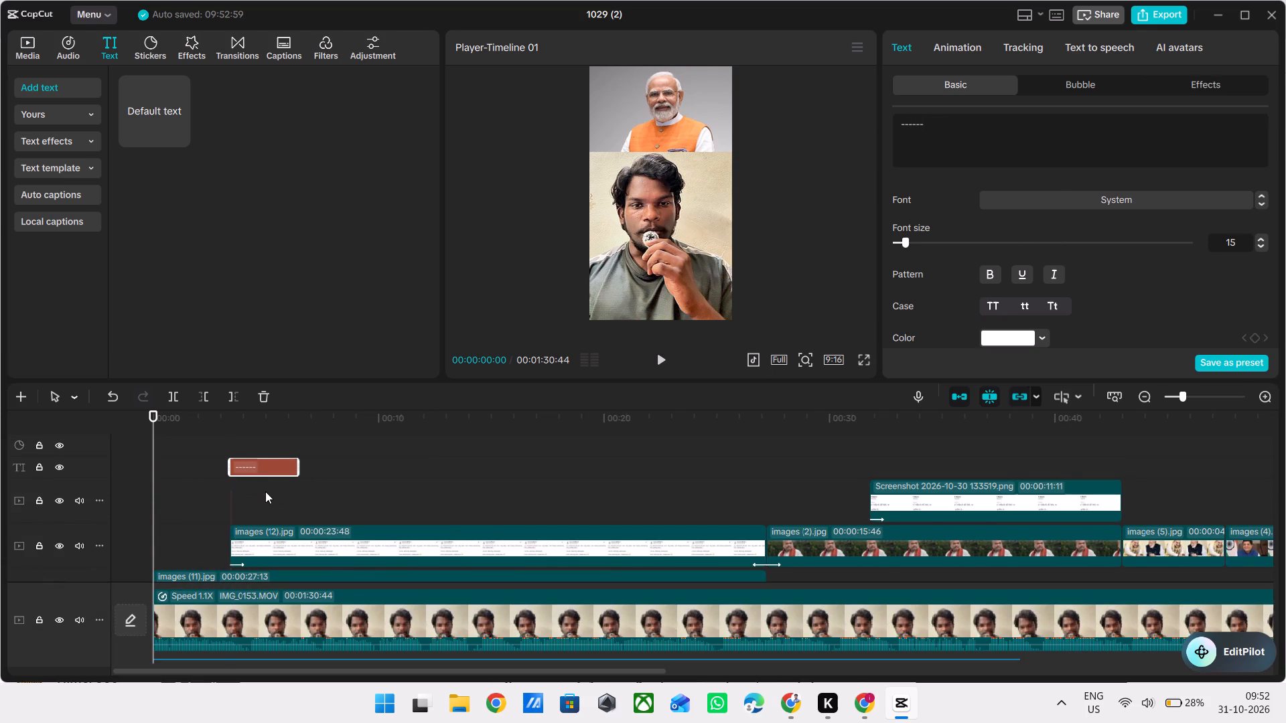
With the playhead at 00:00:04:14, apply the yellow preset style with black outline to the dashed text.
{"action": "left_click", "coordinate": [234, 440]}
{"action": "left_click_drag", "start_coordinate": [234, 440], "coordinate": [248, 441]}
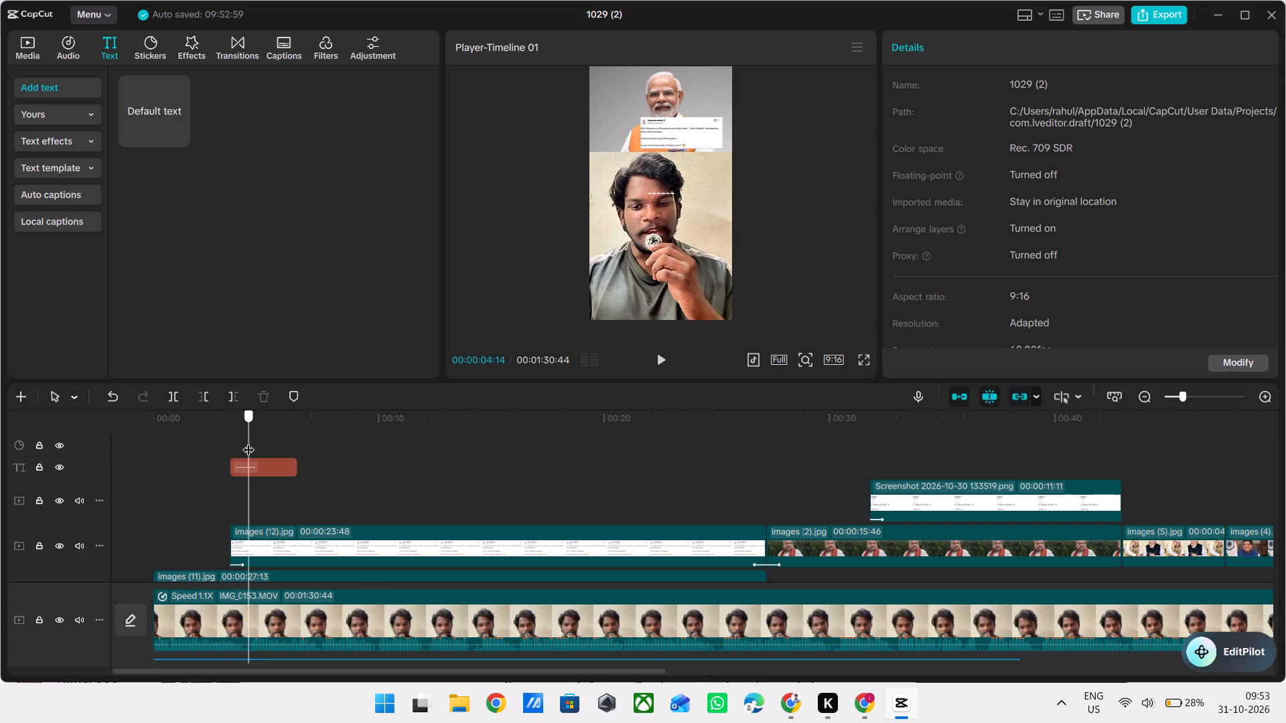
{"action": "scroll", "coordinate": [806, 172], "scroll_direction": "up", "scroll_amount": 7, "text": "ctrl"}
{"action": "scroll", "coordinate": [806, 172], "scroll_direction": "up", "scroll_amount": 1}
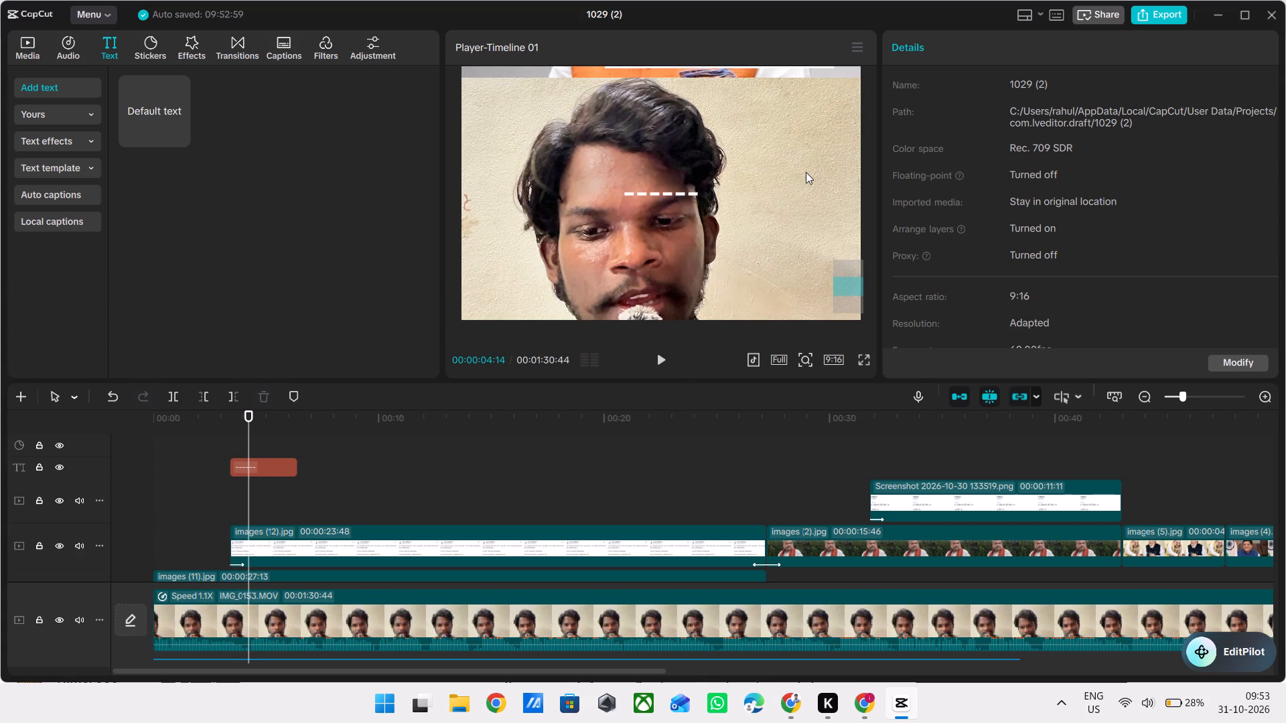
{"action": "scroll", "coordinate": [806, 172], "scroll_direction": "up", "scroll_amount": 1}
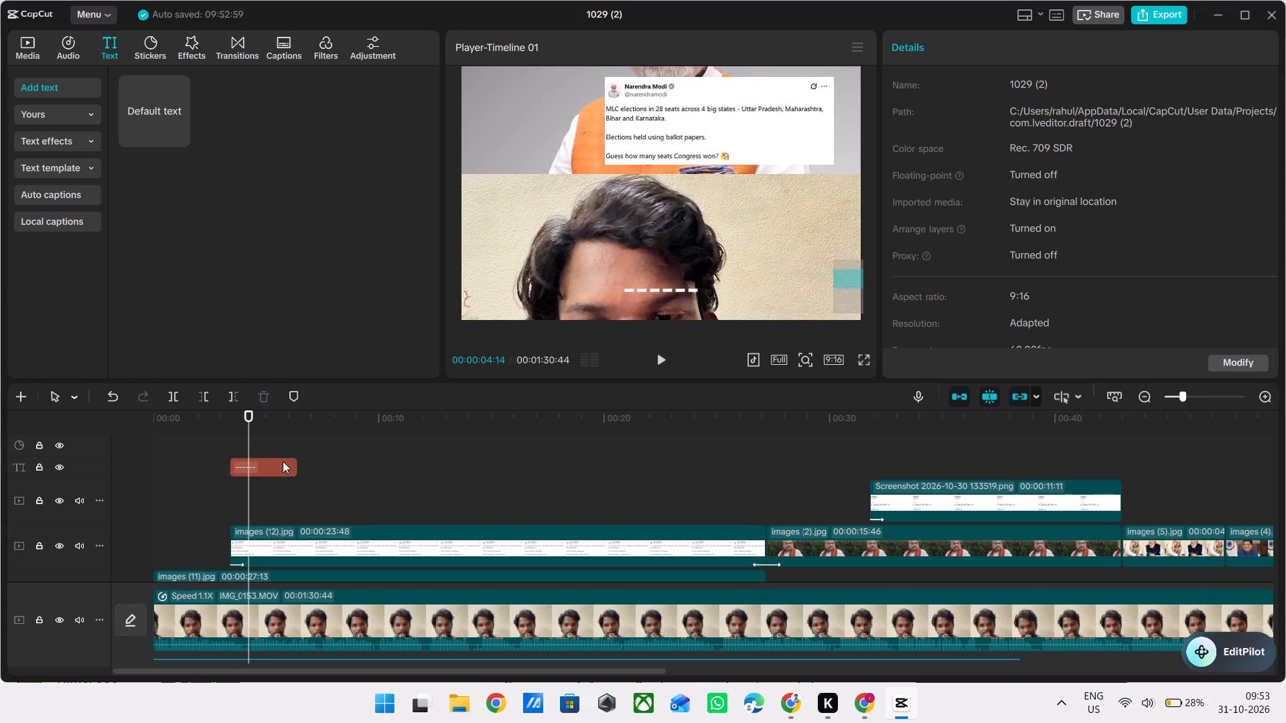
{"action": "left_click", "coordinate": [283, 461]}
{"action": "scroll", "coordinate": [1109, 287], "scroll_direction": "down", "scroll_amount": 1}
{"action": "scroll", "coordinate": [1109, 287], "scroll_direction": "up", "scroll_amount": 1}
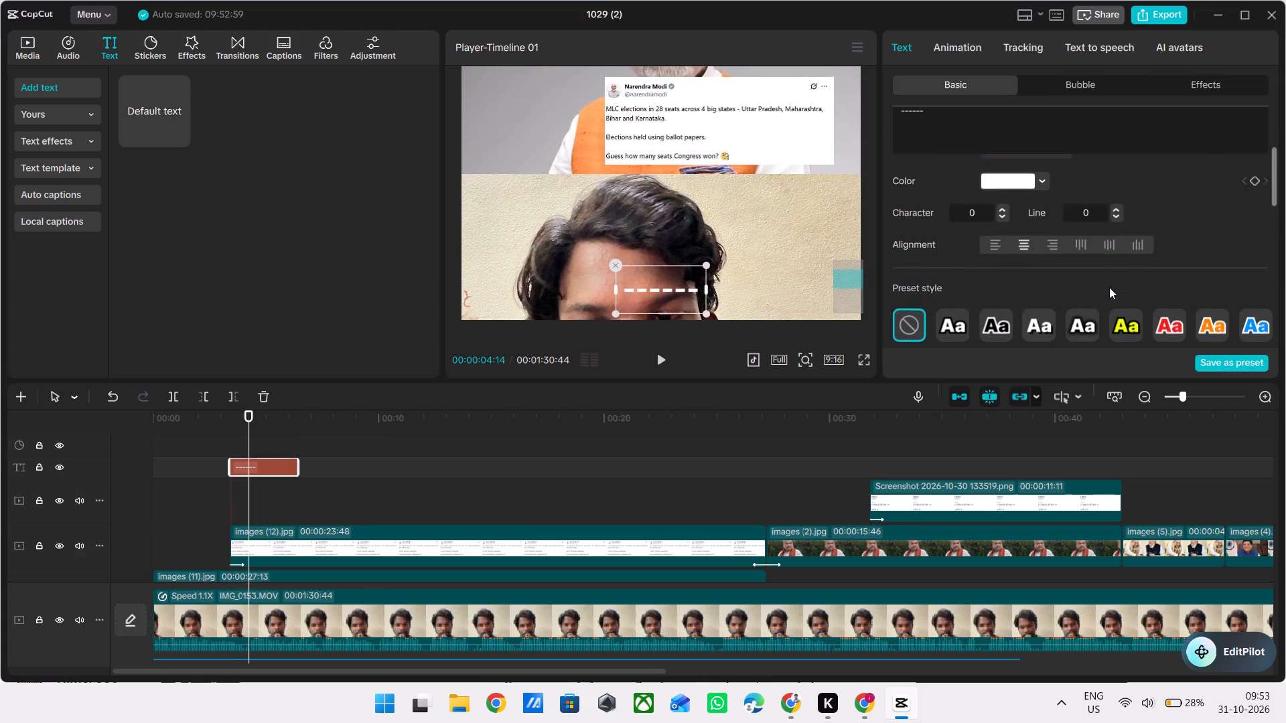
{"action": "scroll", "coordinate": [1109, 287], "scroll_direction": "up", "scroll_amount": 1}
{"action": "left_click", "coordinate": [1132, 278]}
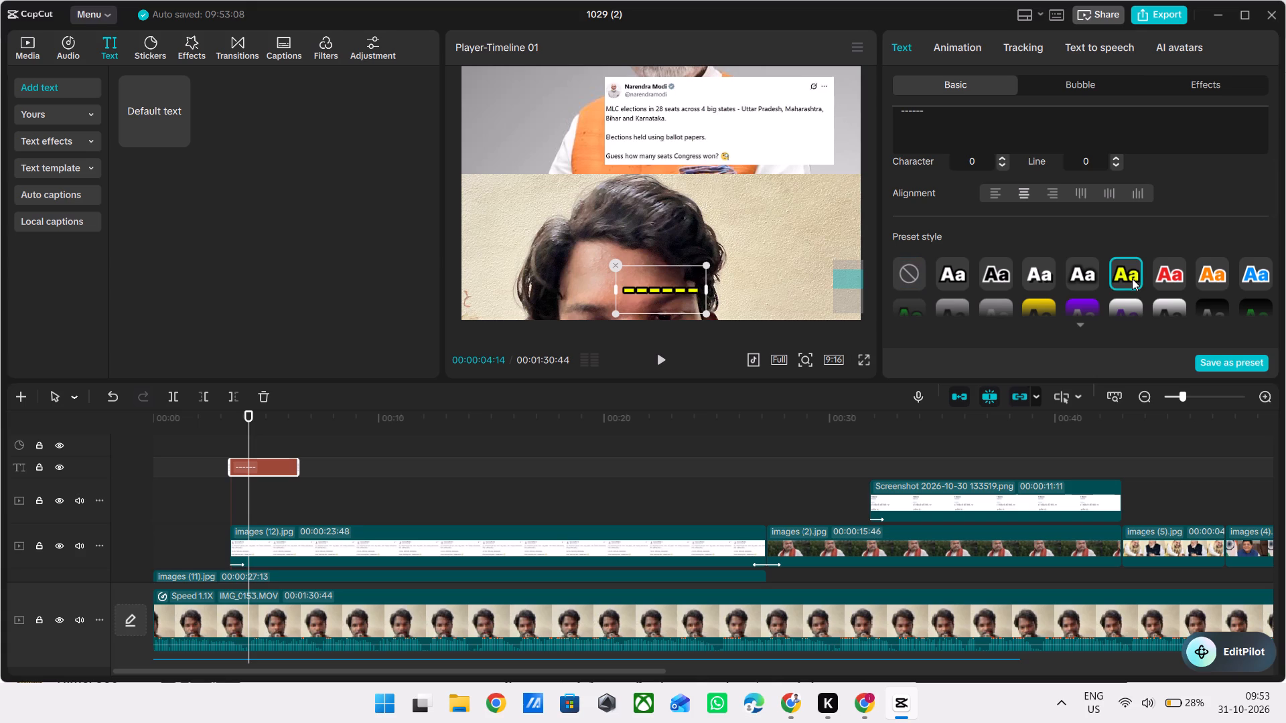
Turn off the stroke on the yellow dashed text.
{"action": "scroll", "coordinate": [1072, 272], "scroll_direction": "down", "scroll_amount": 4}
{"action": "scroll", "coordinate": [1072, 272], "scroll_direction": "up", "scroll_amount": 1}
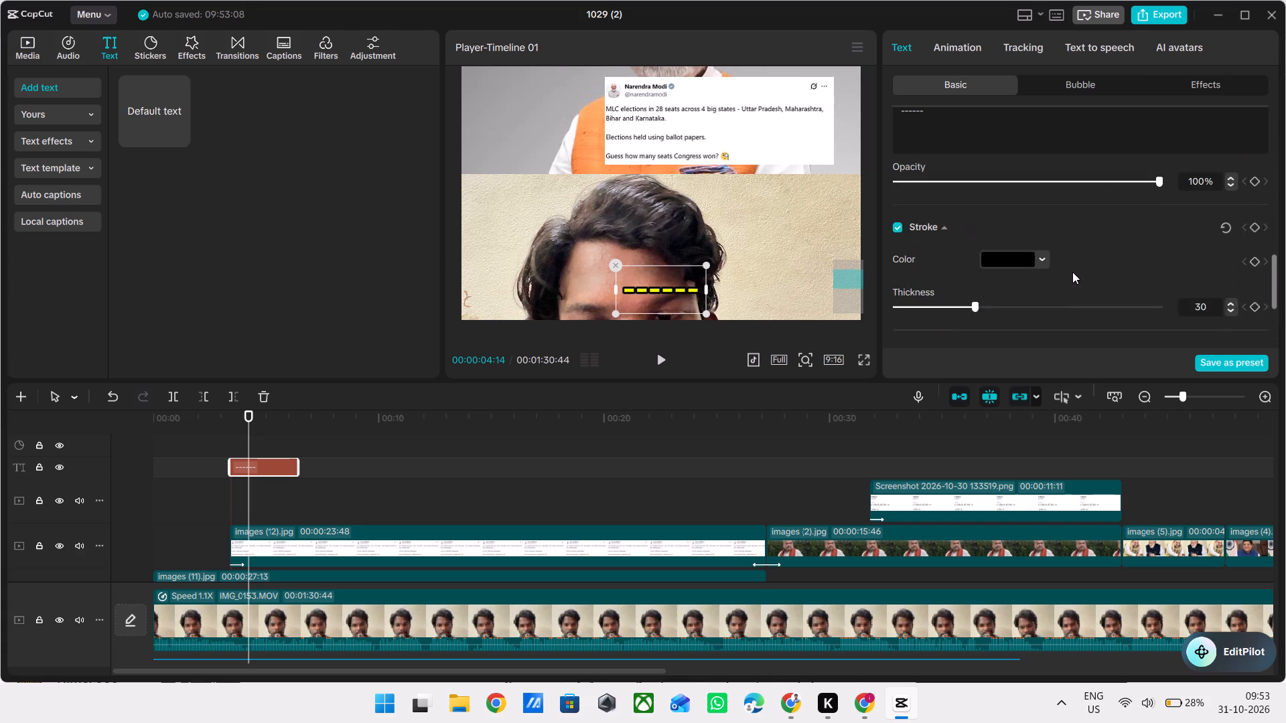
{"action": "scroll", "coordinate": [1072, 272], "scroll_direction": "up", "scroll_amount": 1}
{"action": "left_click", "coordinate": [895, 248]}
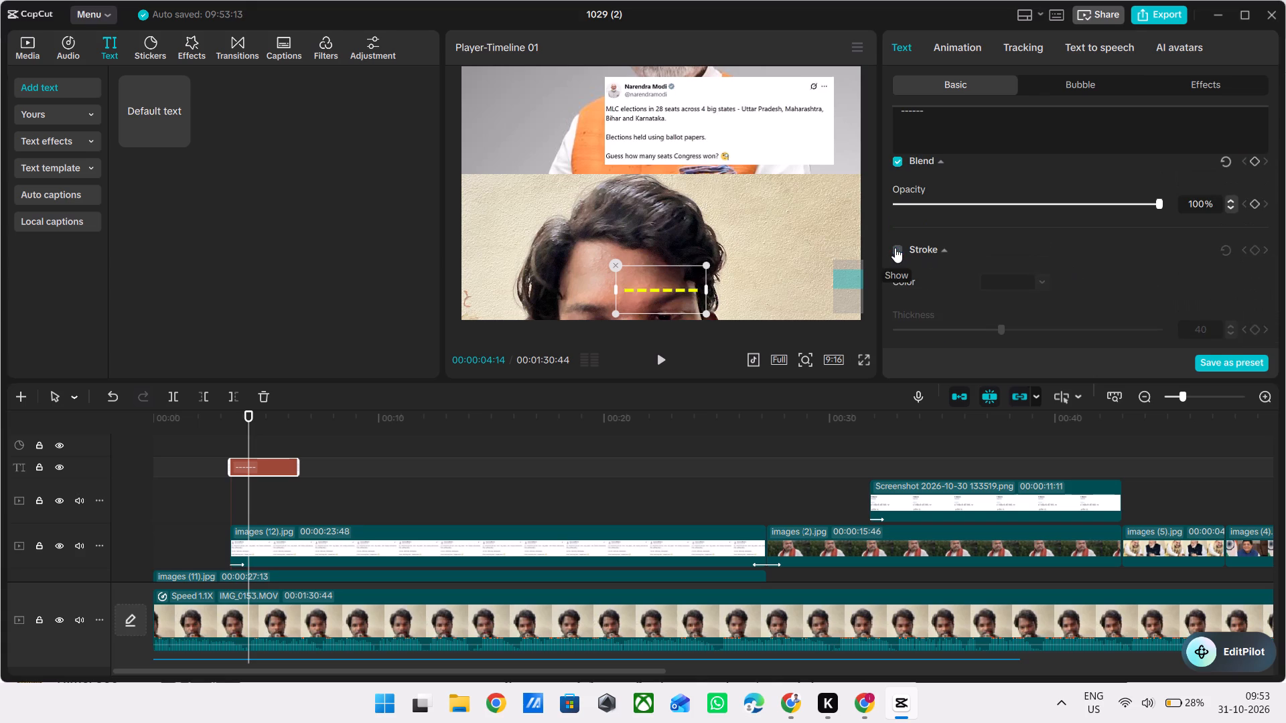
Check the paused highlighter tutorial, return to CapCut and set the dashed text's X position to -11.
{"action": "scroll", "coordinate": [1034, 311], "scroll_direction": "up", "scroll_amount": 6}
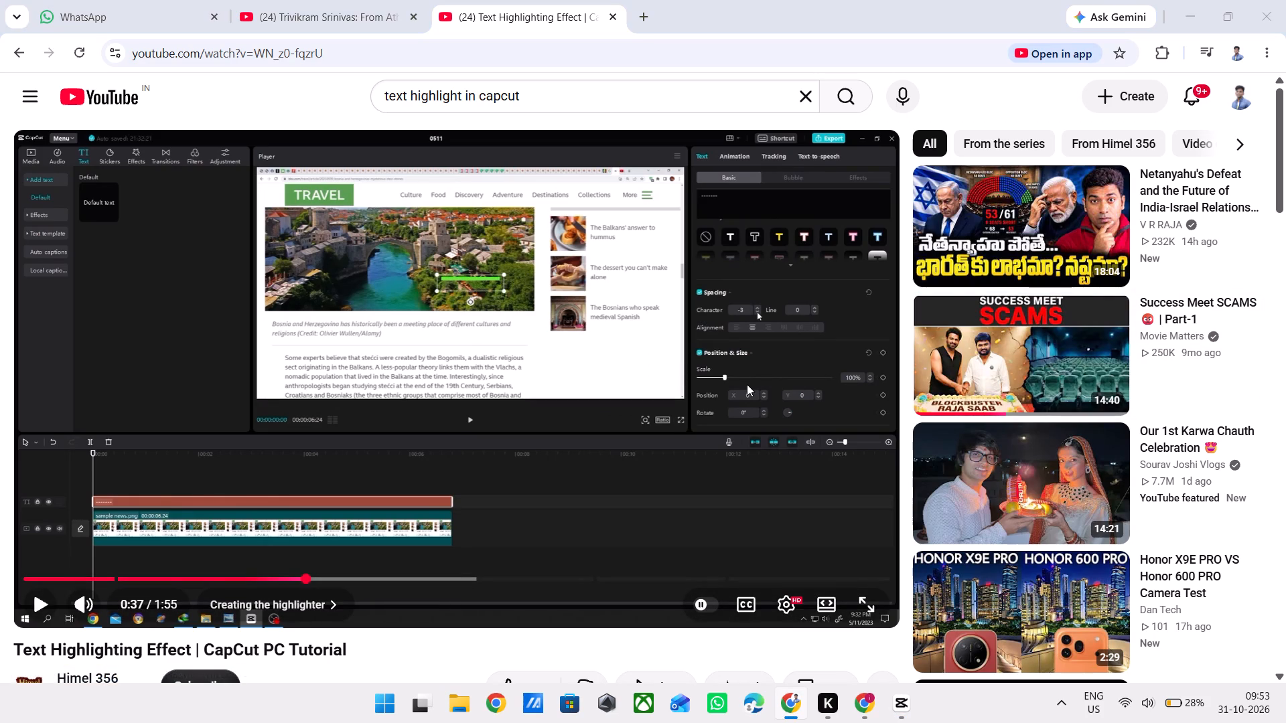
{"action": "scroll", "coordinate": [1055, 267], "scroll_direction": "down", "scroll_amount": 2}
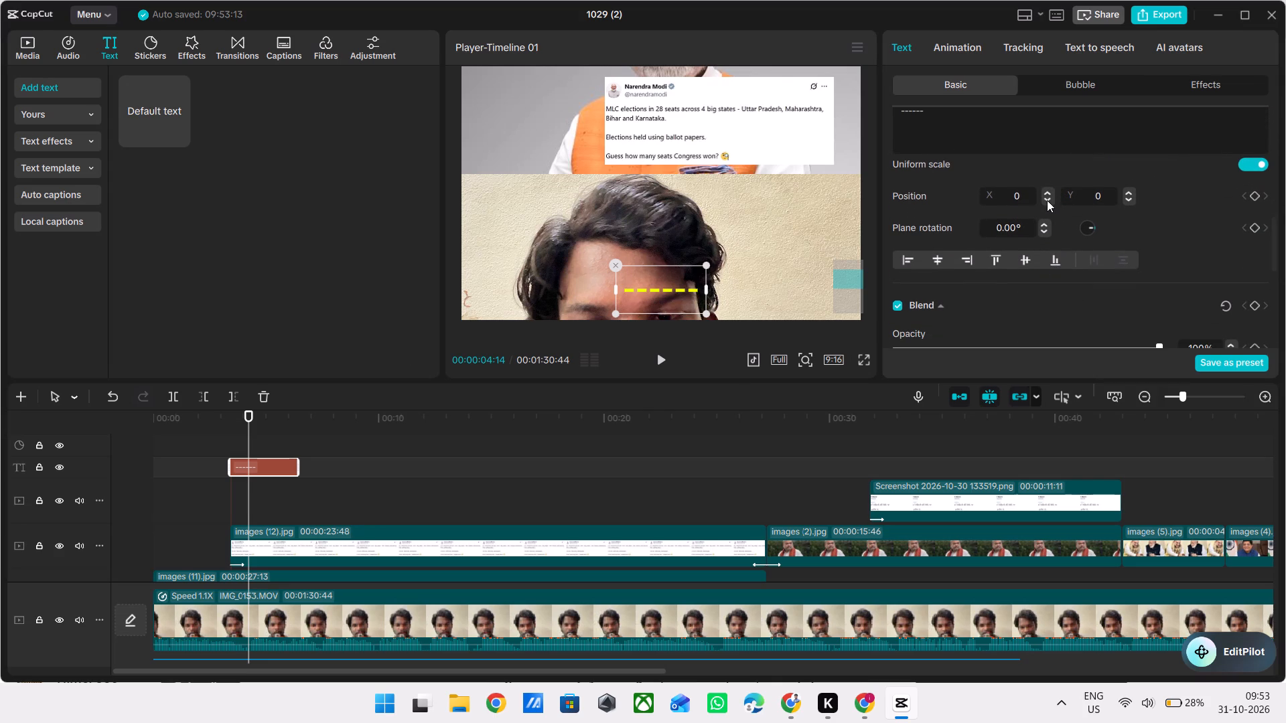
{"action": "triple_click", "coordinate": [1047, 200]}
{"action": "double_click", "coordinate": [1047, 200]}
{"action": "triple_click", "coordinate": [1047, 200]}
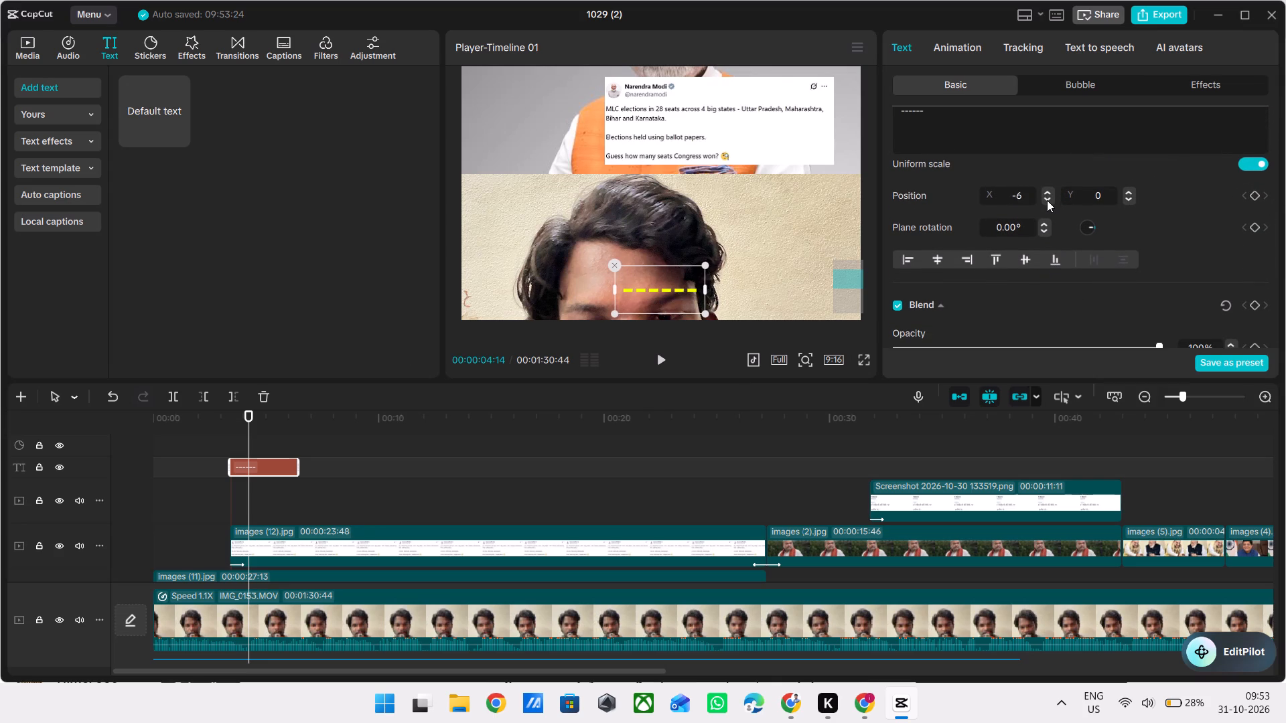
{"action": "triple_click", "coordinate": [1047, 200]}
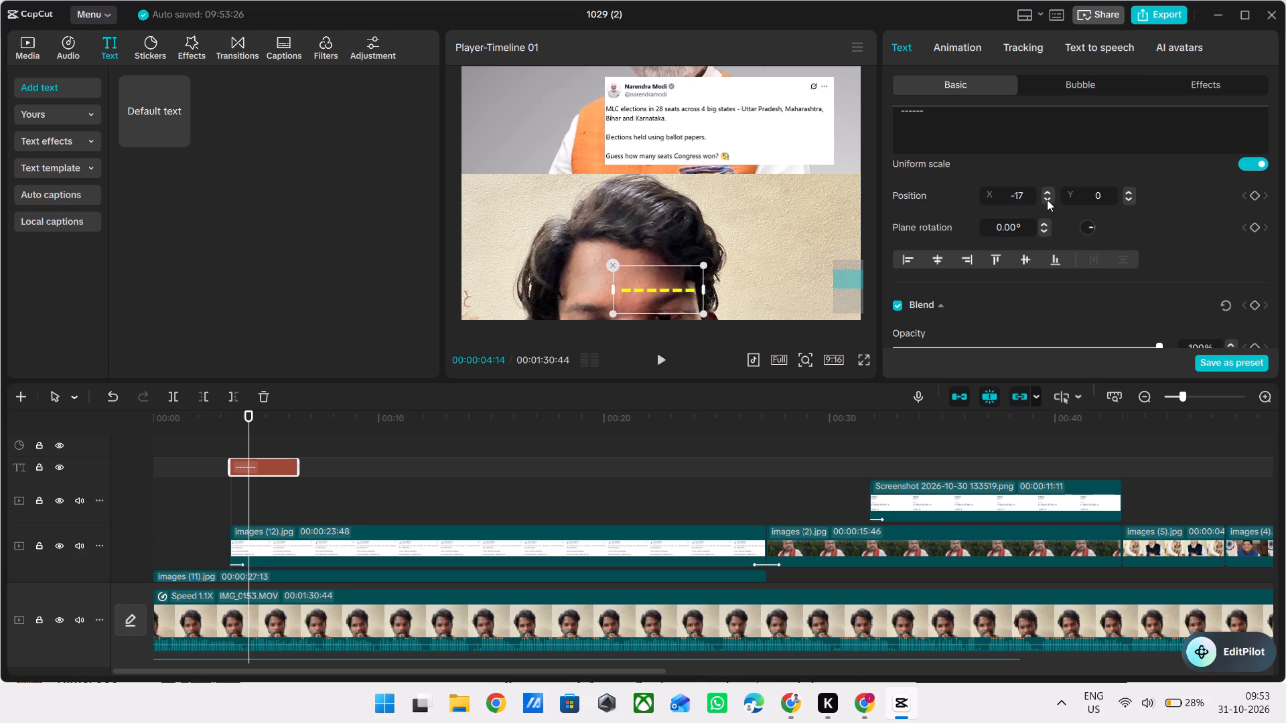
{"action": "double_click", "coordinate": [1048, 191]}
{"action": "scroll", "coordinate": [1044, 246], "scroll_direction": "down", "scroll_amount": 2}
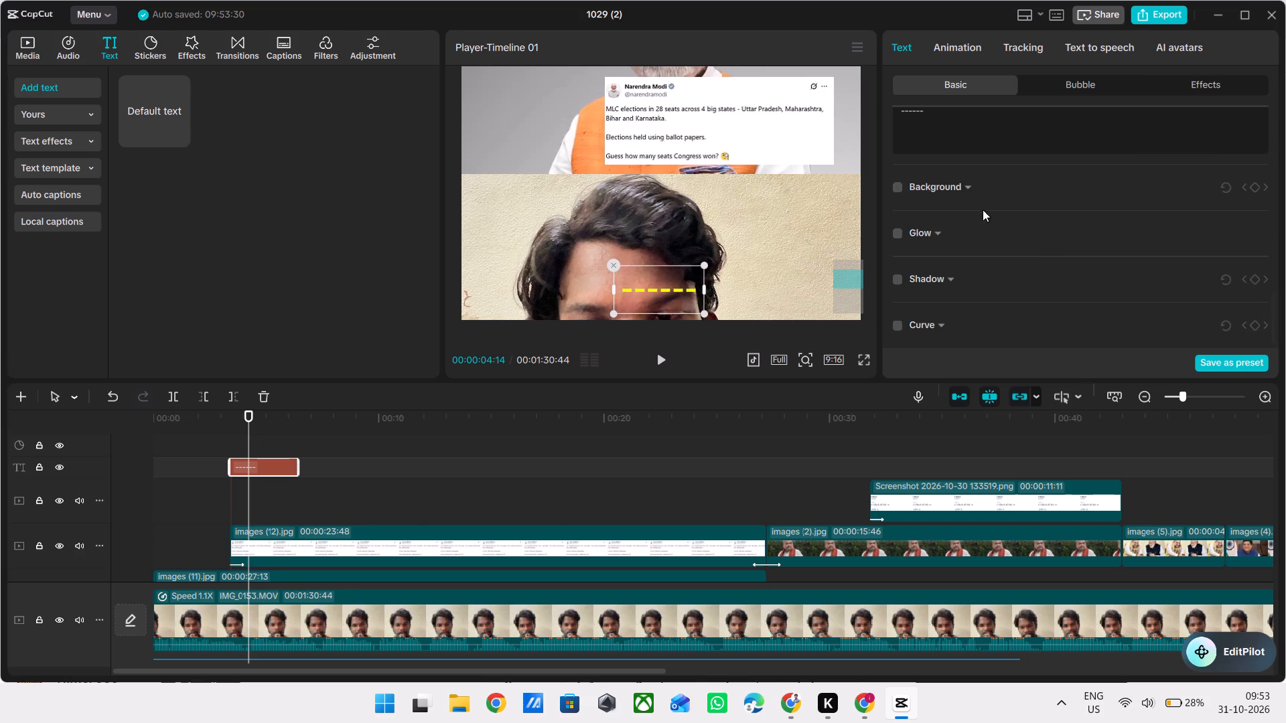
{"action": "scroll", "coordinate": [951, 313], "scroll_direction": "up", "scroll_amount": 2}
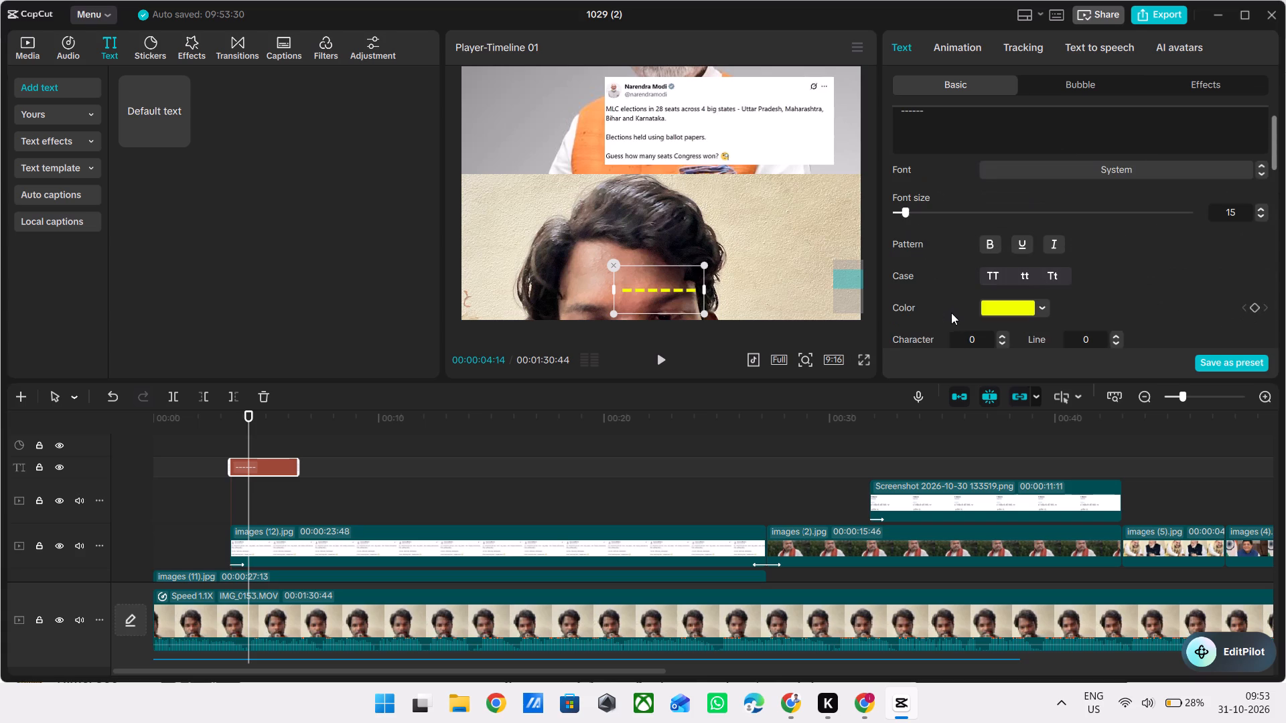
Set the yellow dashed text's character spacing to -3 so the dashes merge into a solid bar.
{"action": "scroll", "coordinate": [951, 313], "scroll_direction": "down", "scroll_amount": 1}
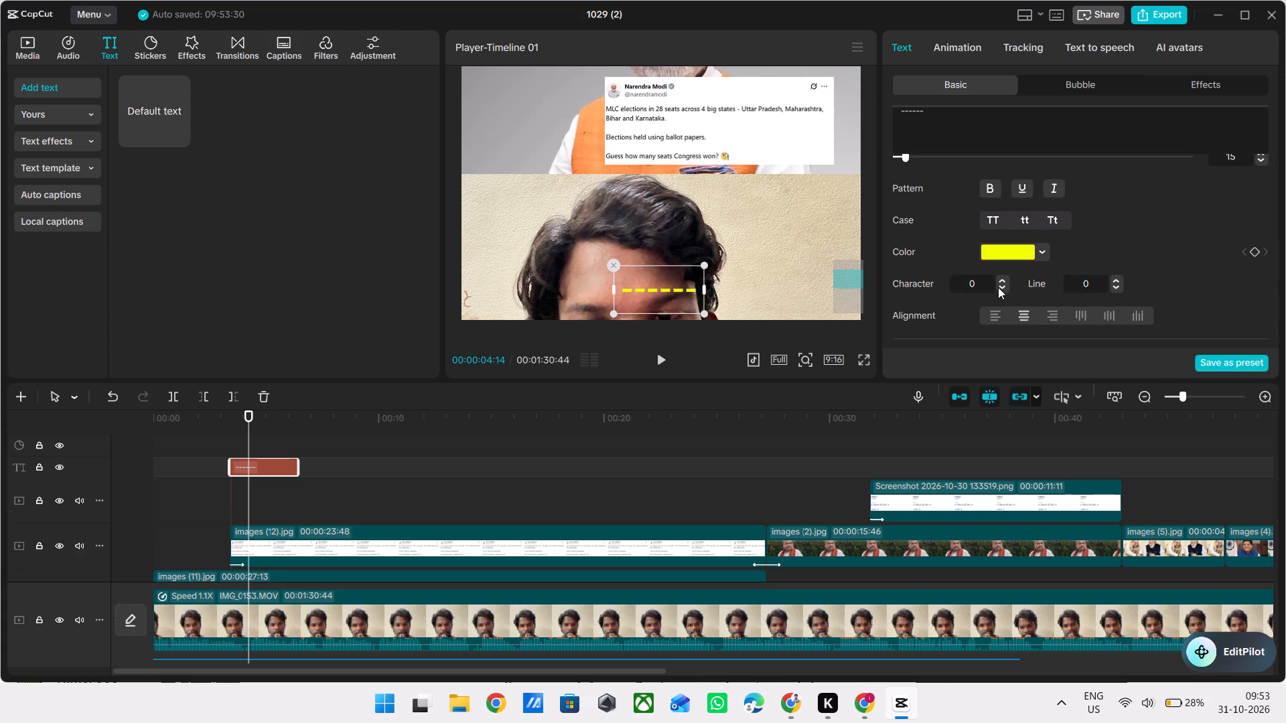
{"action": "triple_click", "coordinate": [999, 288]}
{"action": "left_click", "coordinate": [999, 288]}
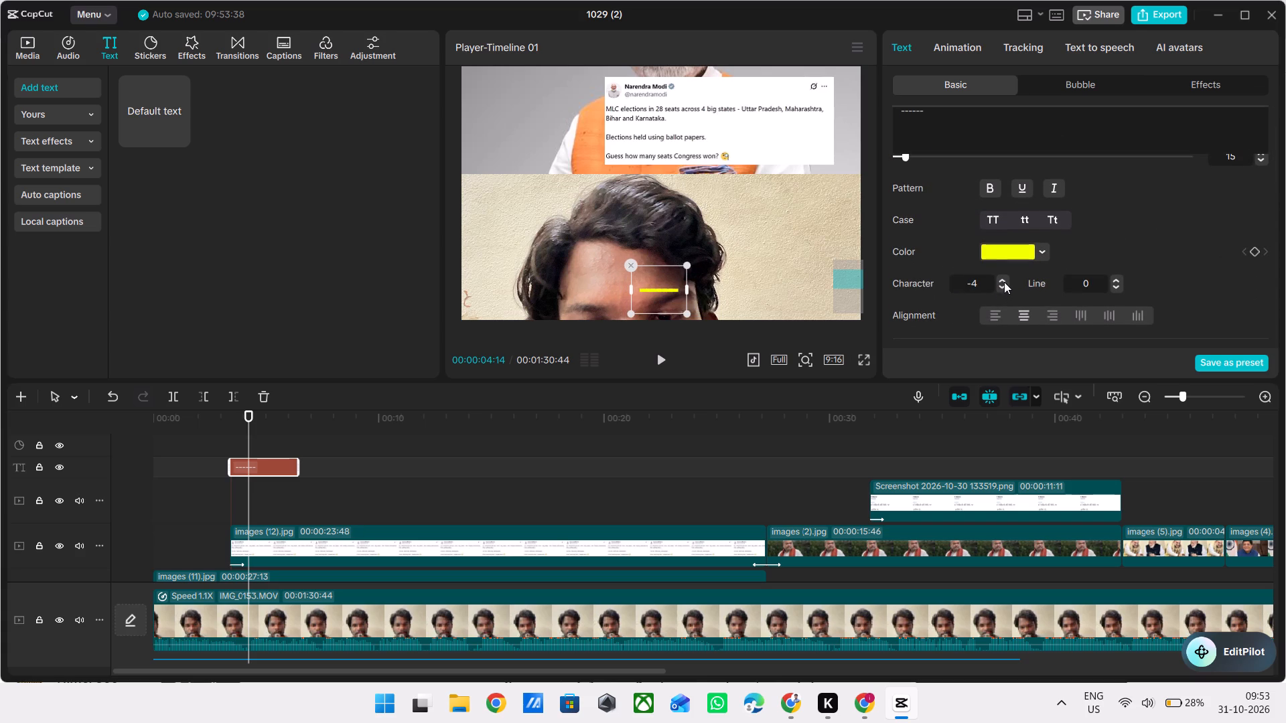
{"action": "left_click", "coordinate": [1001, 281]}
Move the yellow bar up from the speaker's face onto the first line of the tweet text.
{"action": "scroll", "coordinate": [826, 287], "scroll_direction": "up", "scroll_amount": 2, "text": "ctrl"}
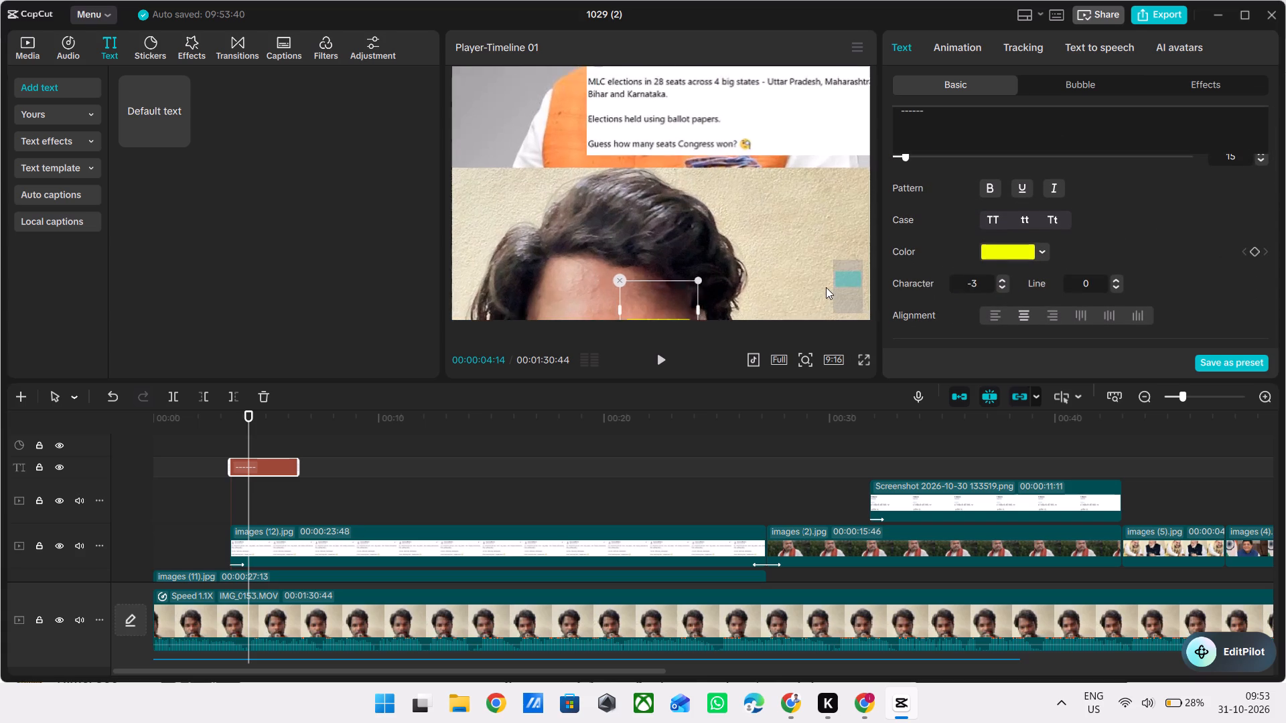
{"action": "scroll", "coordinate": [826, 287], "scroll_direction": "up", "scroll_amount": 4, "text": "ctrl"}
{"action": "scroll", "coordinate": [826, 287], "scroll_direction": "down", "scroll_amount": 1}
{"action": "scroll", "coordinate": [826, 287], "scroll_direction": "up", "scroll_amount": 6, "text": "ctrl"}
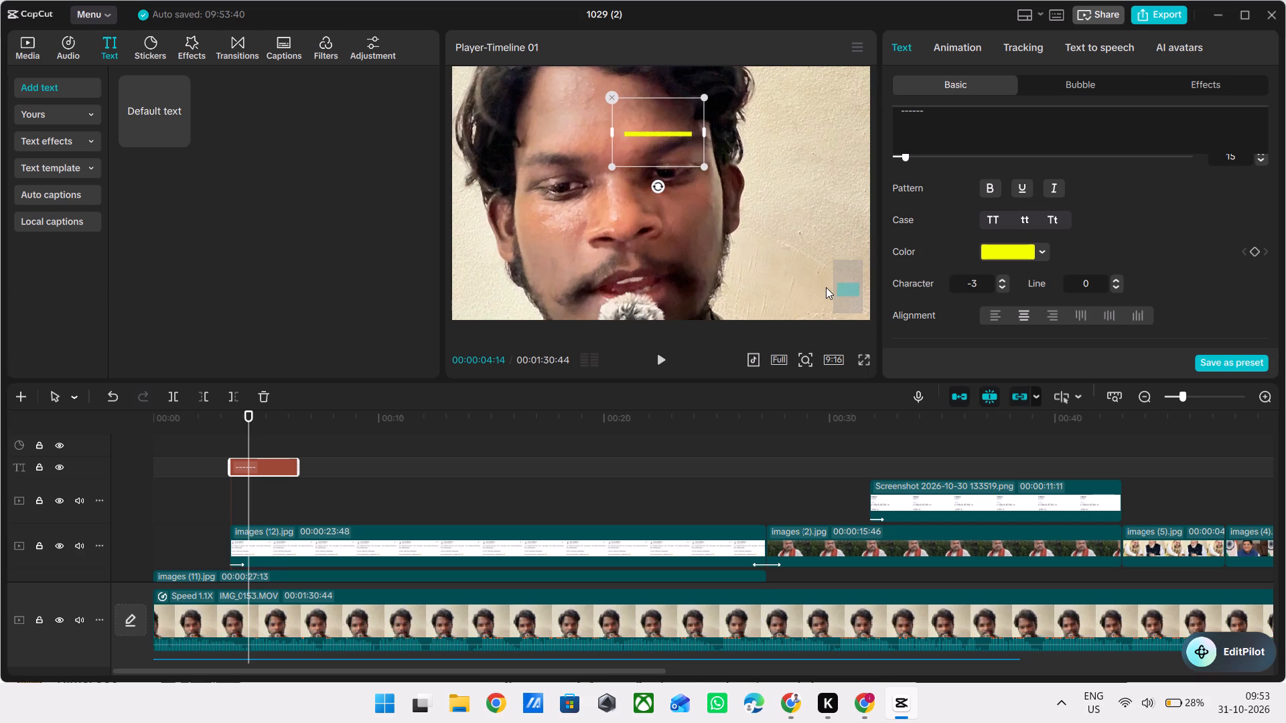
{"action": "scroll", "coordinate": [754, 200], "scroll_direction": "up", "scroll_amount": 1}
{"action": "left_click_drag", "start_coordinate": [682, 262], "coordinate": [654, 70]}
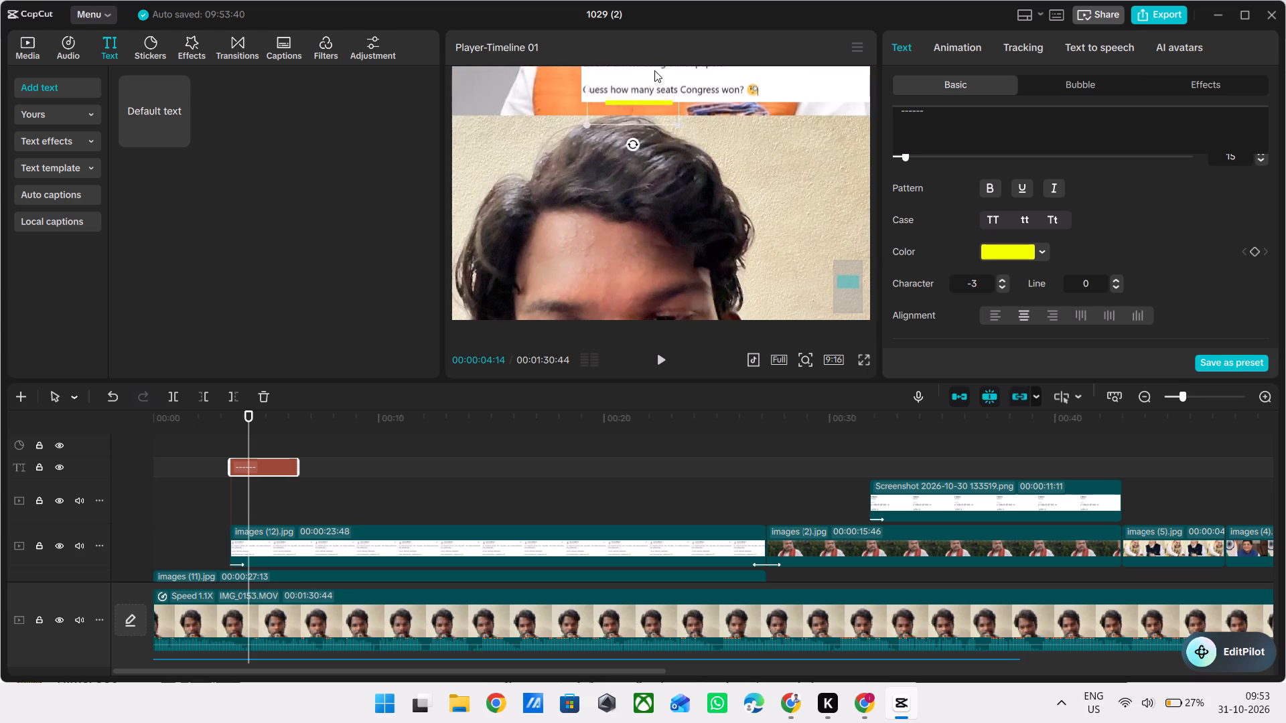
{"action": "left_click_drag", "start_coordinate": [654, 70], "coordinate": [654, 73]}
{"action": "scroll", "coordinate": [654, 73], "scroll_direction": "up", "scroll_amount": 1}
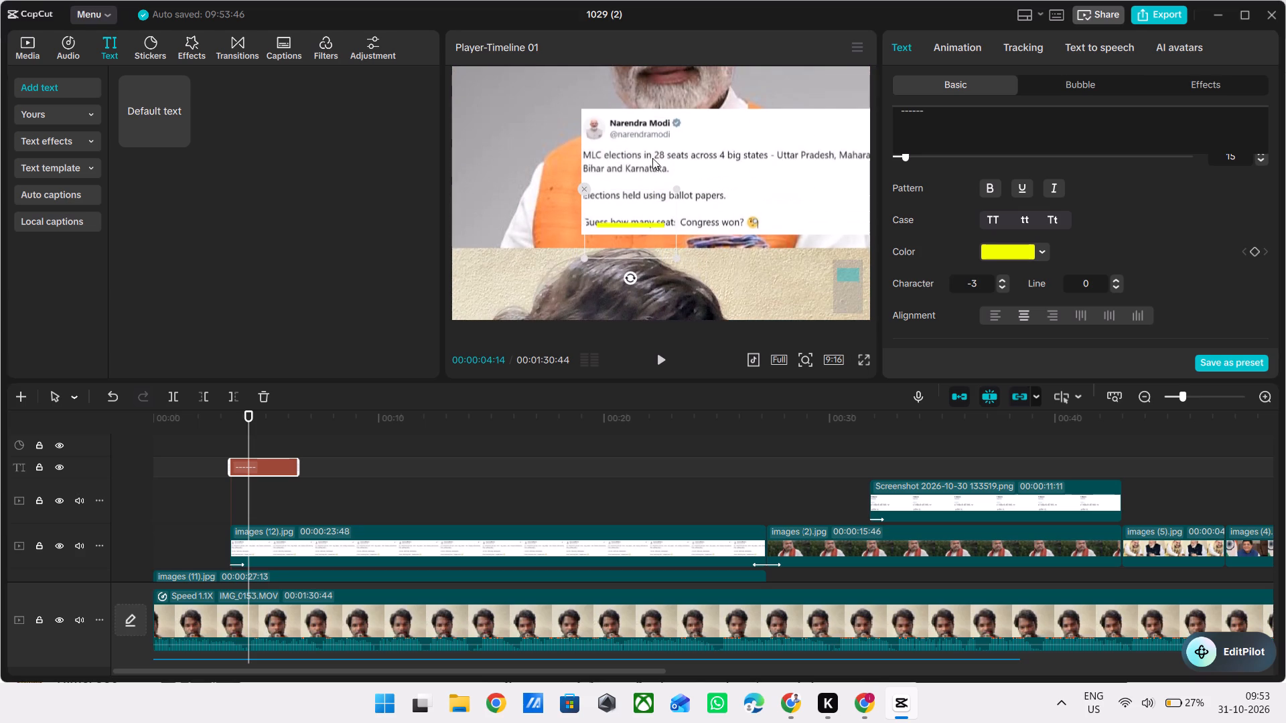
{"action": "left_click_drag", "start_coordinate": [642, 220], "coordinate": [640, 149]}
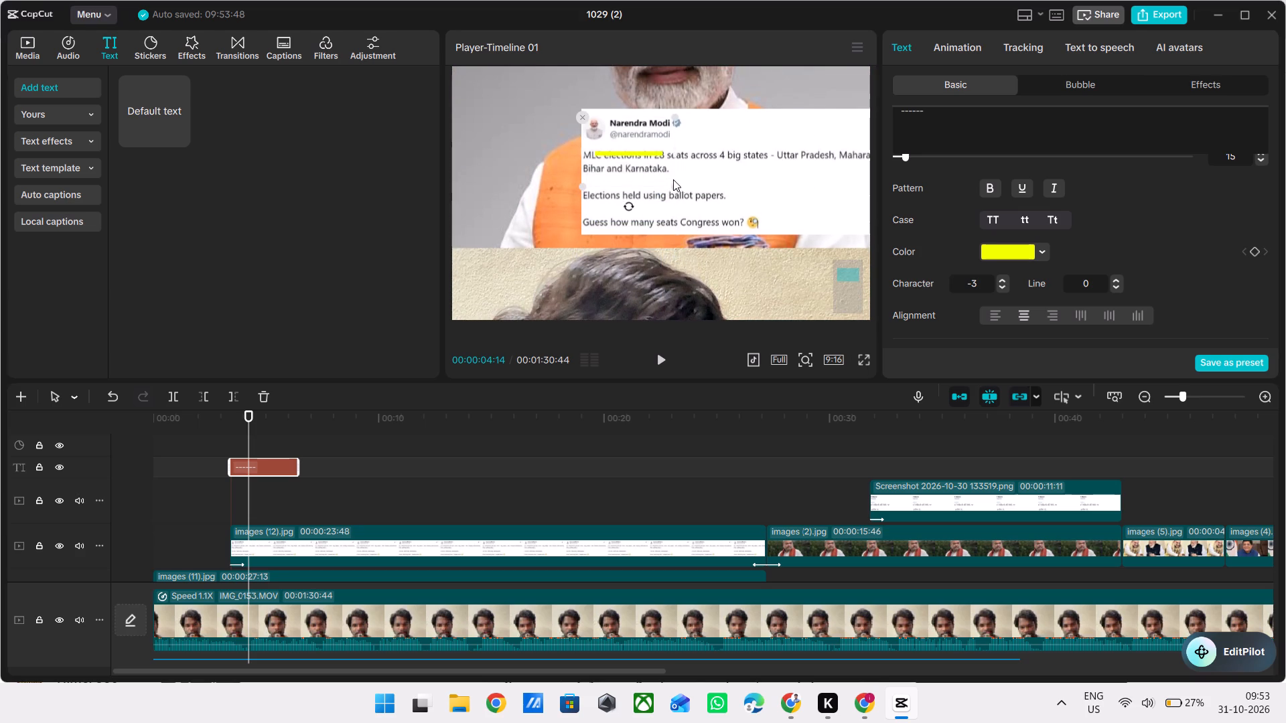
Enlarge the yellow bar to about 285% scale and align its start with the beginning of the tweet's first line.
{"action": "left_click_drag", "start_coordinate": [673, 183], "coordinate": [810, 251]}
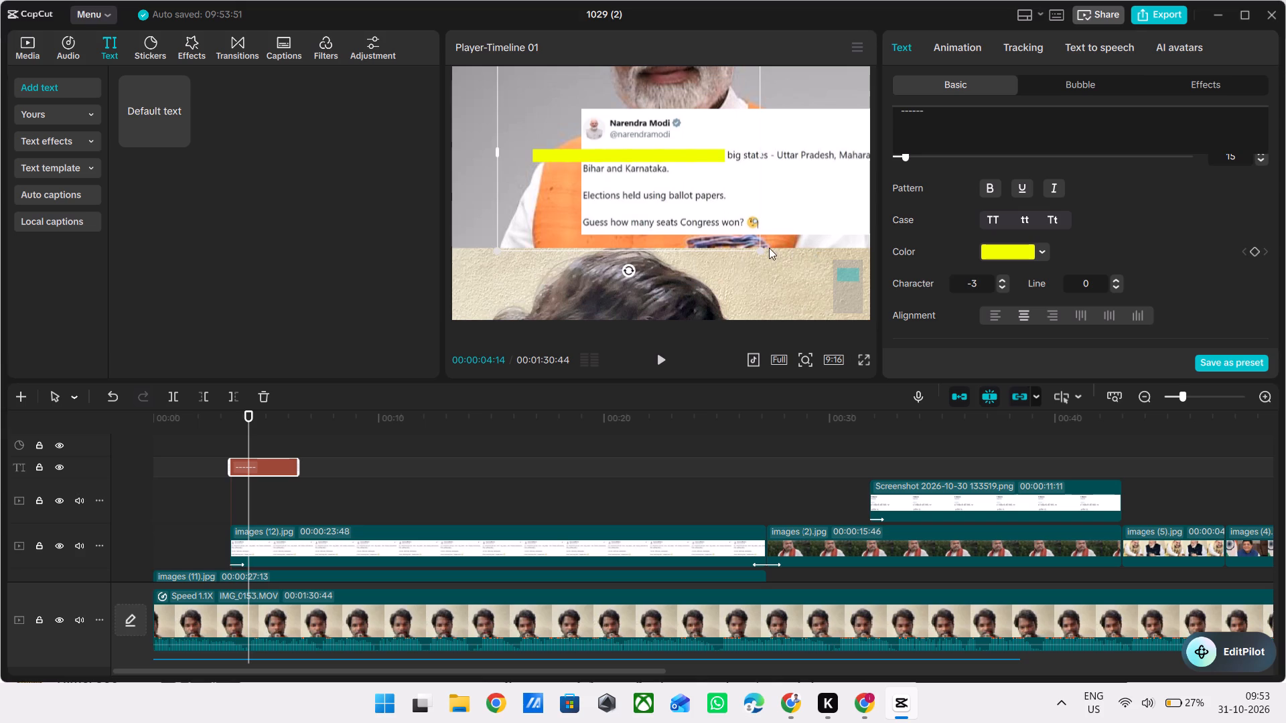
{"action": "scroll", "coordinate": [769, 248], "scroll_direction": "left", "scroll_amount": 1}
{"action": "left_click_drag", "start_coordinate": [614, 217], "coordinate": [695, 213]}
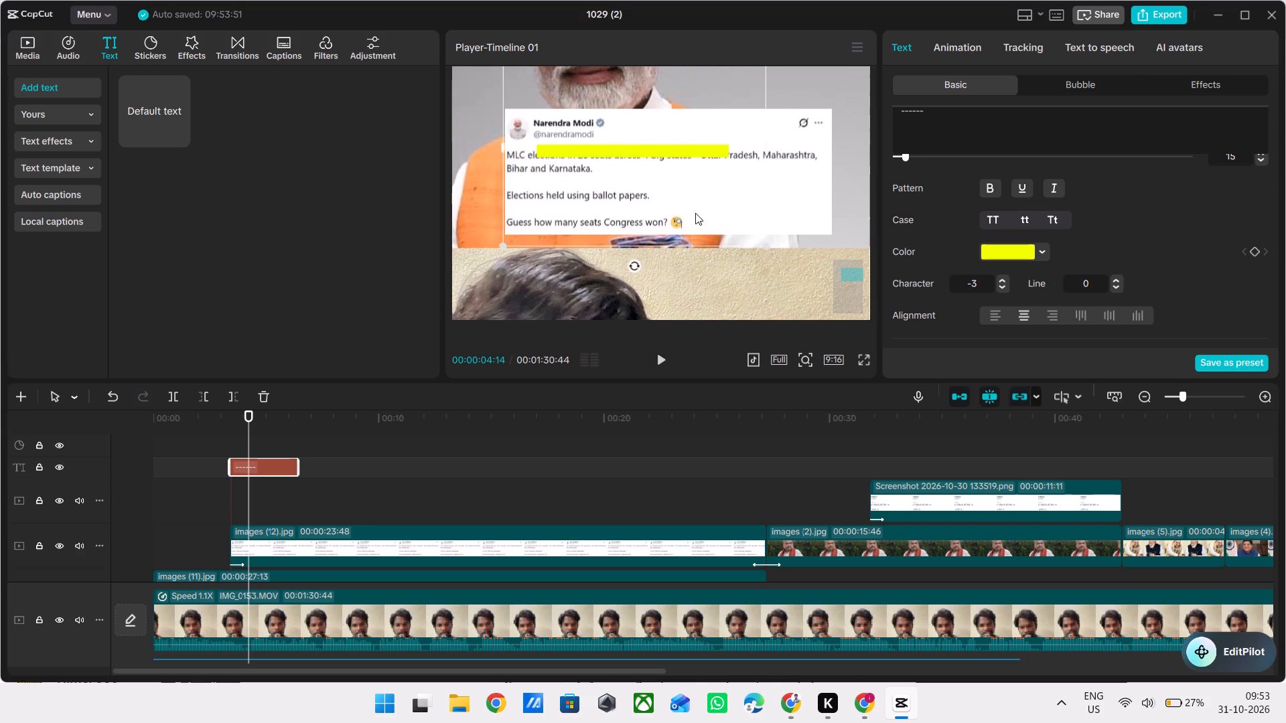
{"action": "left_click_drag", "start_coordinate": [695, 213], "coordinate": [656, 215]}
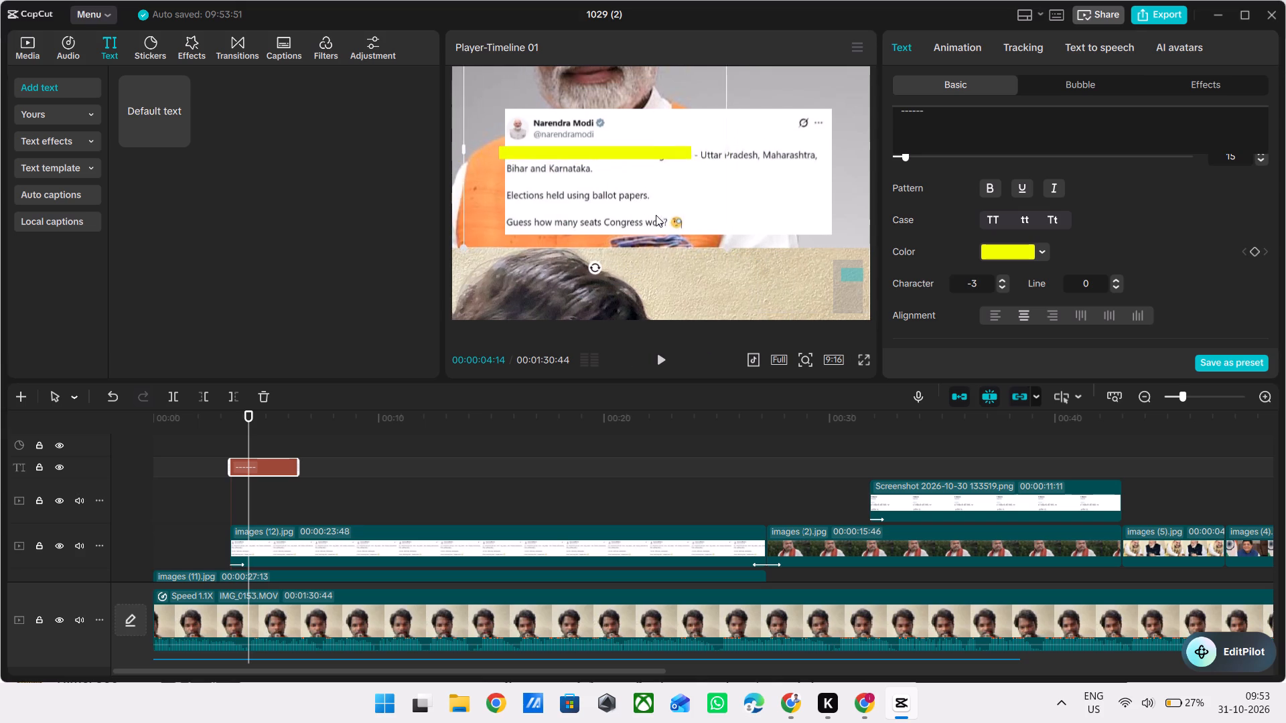
{"action": "left_click_drag", "start_coordinate": [656, 215], "coordinate": [662, 215]}
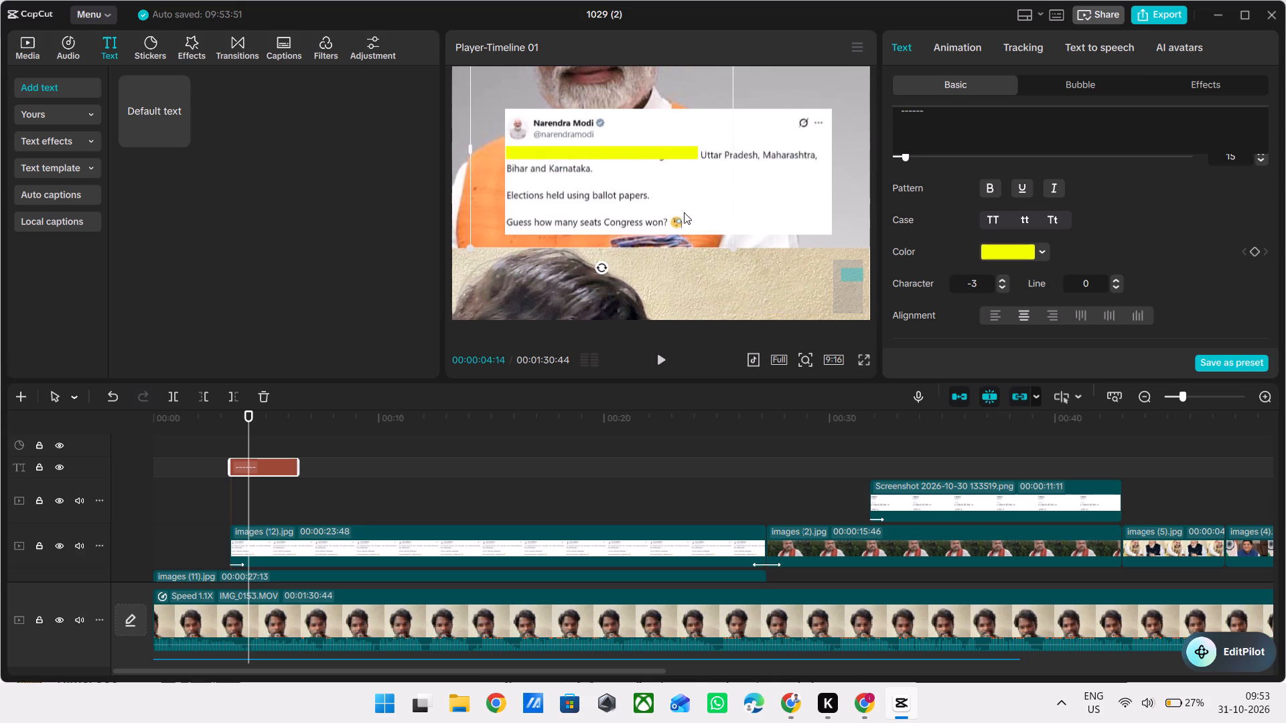
{"action": "scroll", "coordinate": [973, 179], "scroll_direction": "up", "scroll_amount": 2}
{"action": "left_click", "coordinate": [706, 166]}
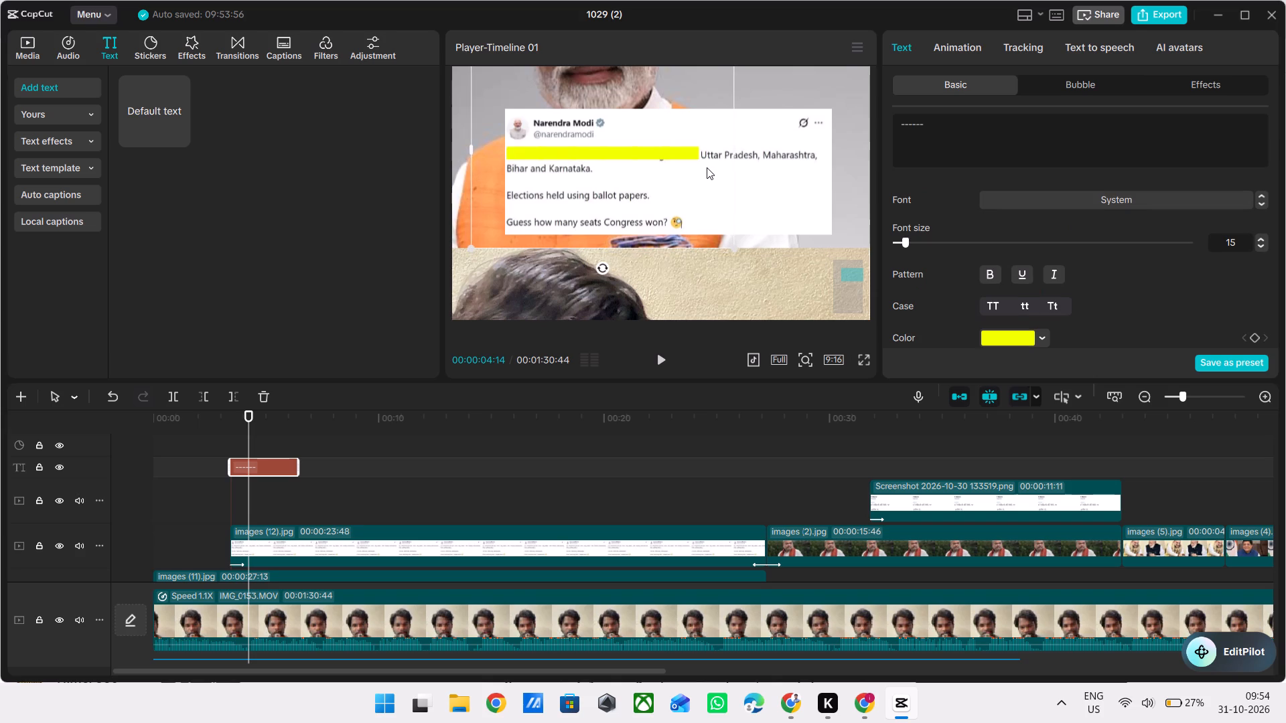
Add four more dashes to the text and position the bar over the tweet's full first line, at about X 300, Y 993.
{"action": "scroll", "coordinate": [1011, 185], "scroll_direction": "up", "scroll_amount": 6}
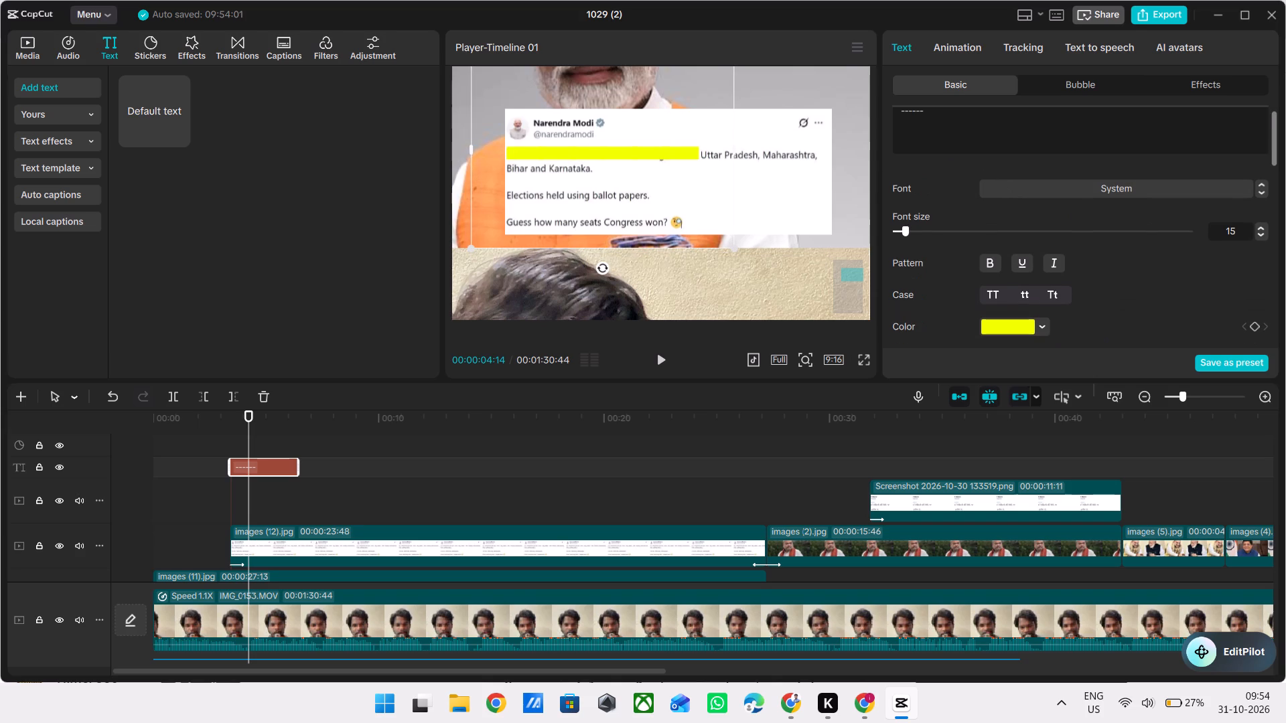
{"action": "left_click", "coordinate": [930, 127]}
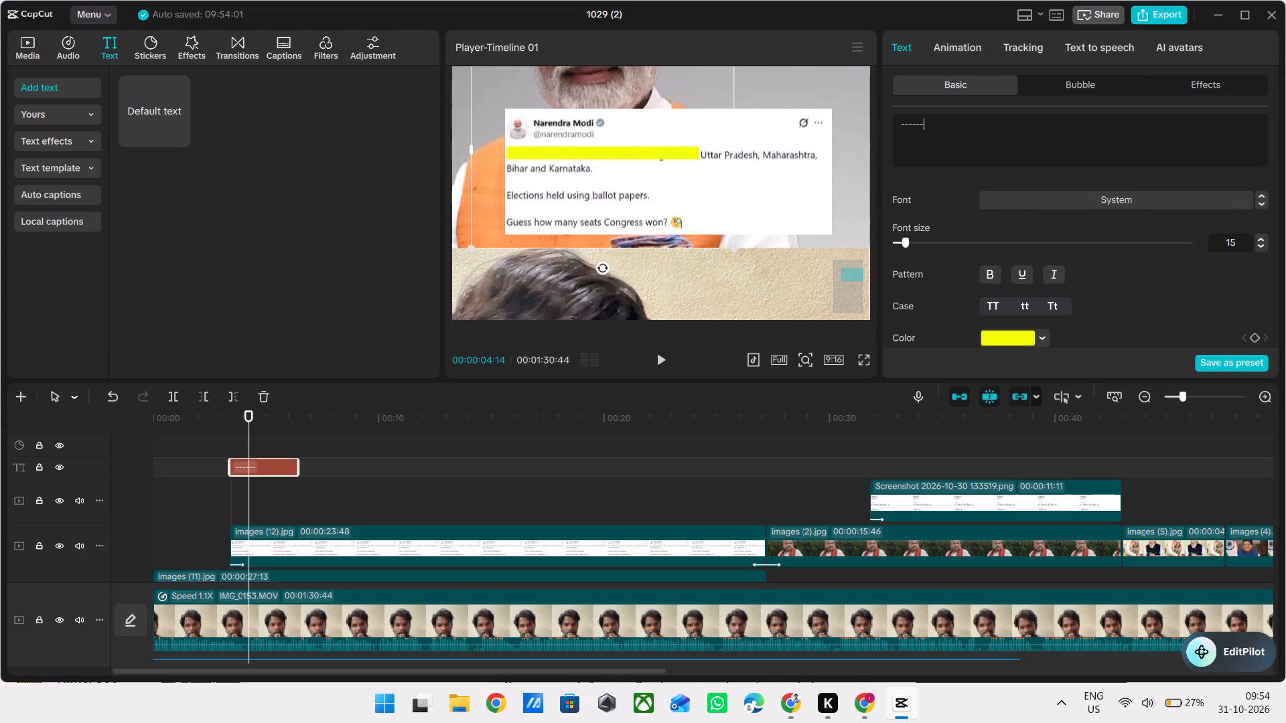
{"action": "type", "text": "----"}
{"action": "left_click_drag", "start_coordinate": [639, 204], "coordinate": [702, 205]}
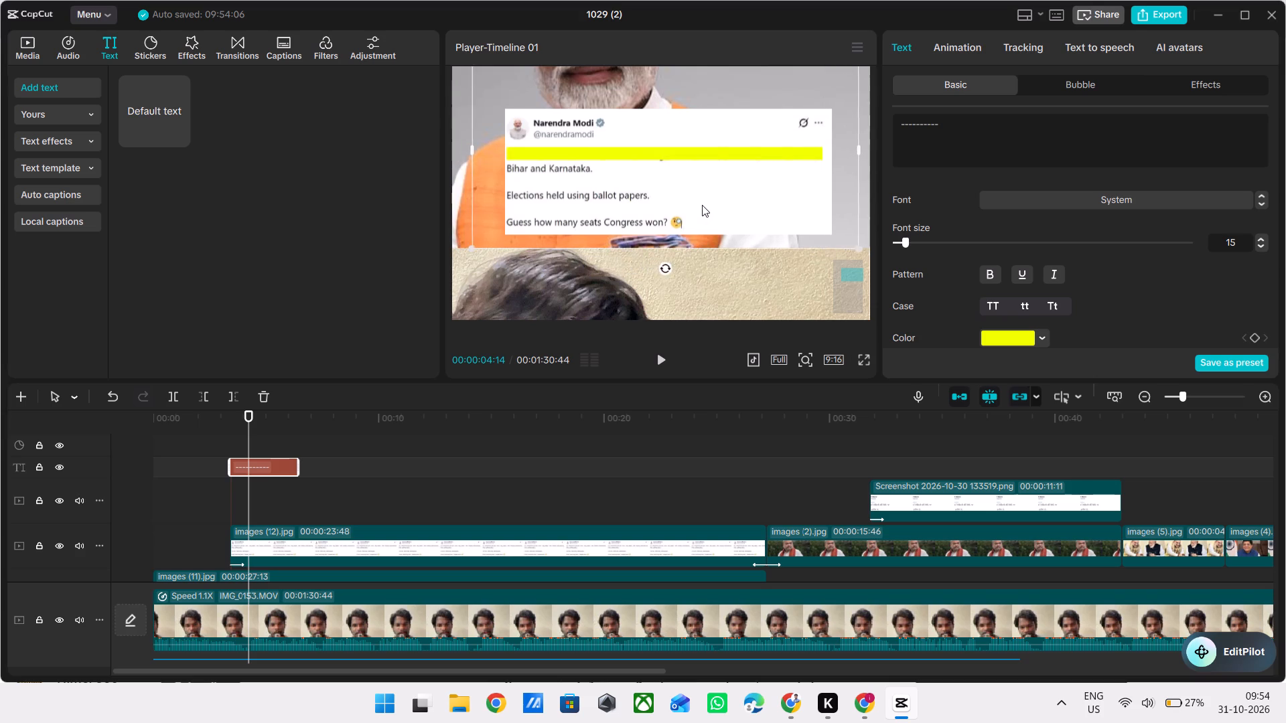
{"action": "left_click_drag", "start_coordinate": [702, 205], "coordinate": [702, 204]}
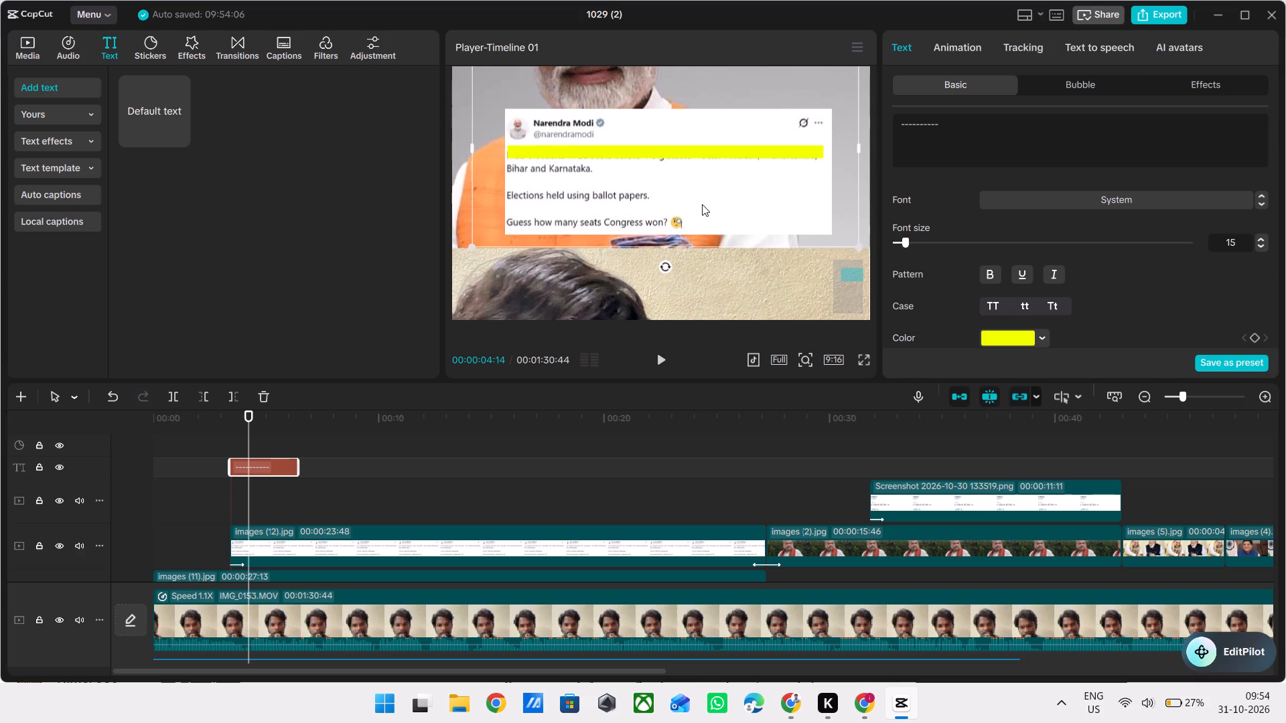
{"action": "left_click_drag", "start_coordinate": [702, 204], "coordinate": [700, 204]}
Lower the yellow bar's blend opacity to 40%.
{"action": "scroll", "coordinate": [991, 238], "scroll_direction": "down", "scroll_amount": 1}
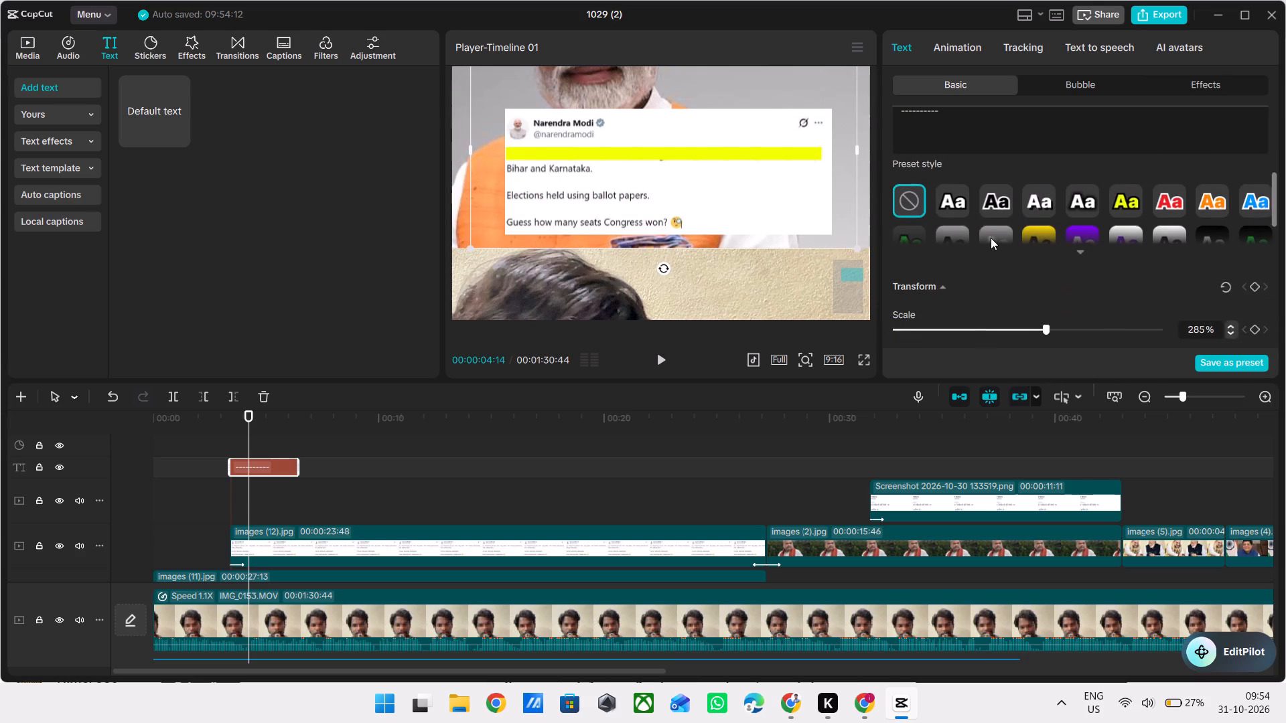
{"action": "scroll", "coordinate": [991, 238], "scroll_direction": "down", "scroll_amount": 1}
{"action": "scroll", "coordinate": [991, 238], "scroll_direction": "up", "scroll_amount": 1}
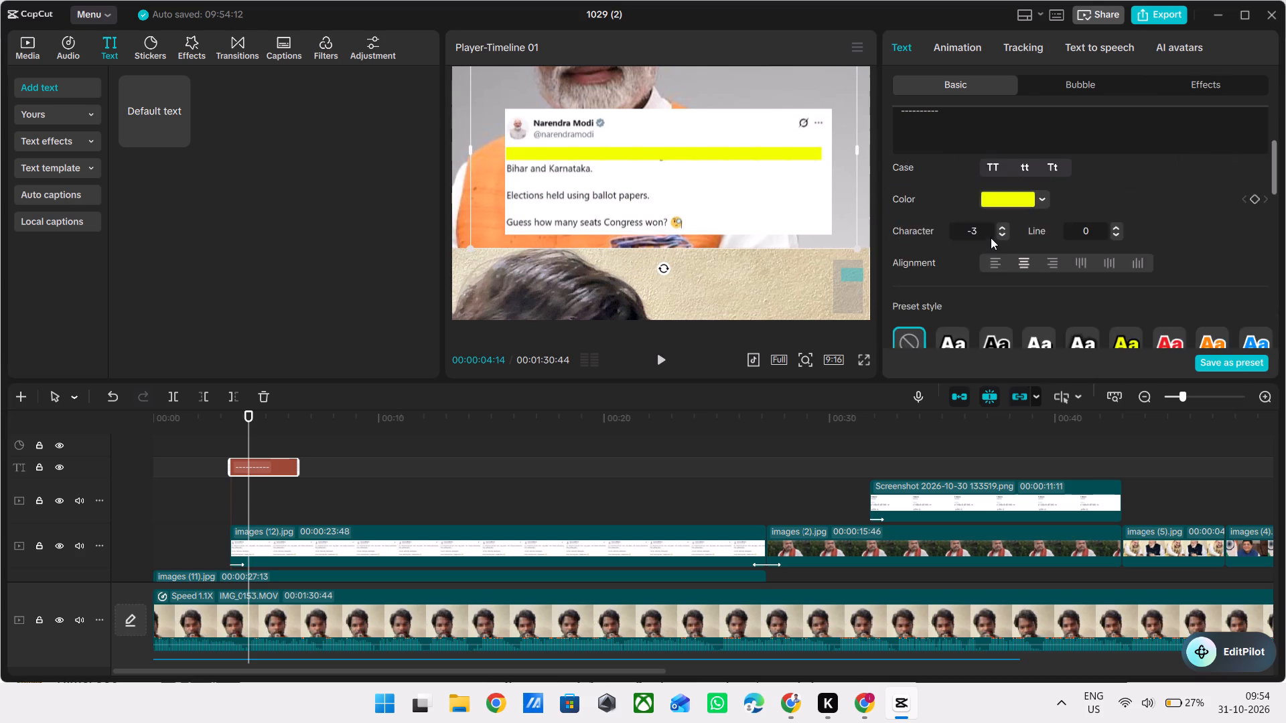
{"action": "scroll", "coordinate": [991, 238], "scroll_direction": "up", "scroll_amount": 2}
{"action": "scroll", "coordinate": [1062, 266], "scroll_direction": "down", "scroll_amount": 1}
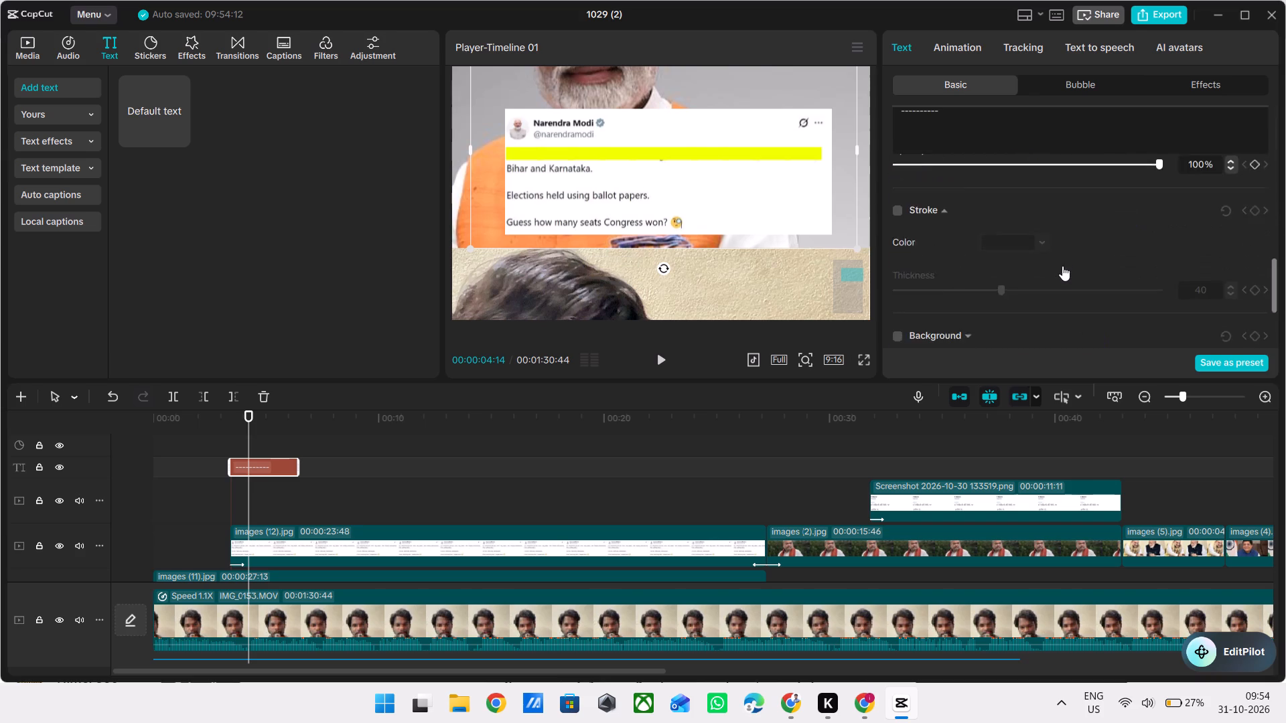
{"action": "scroll", "coordinate": [1062, 266], "scroll_direction": "down", "scroll_amount": 1}
{"action": "scroll", "coordinate": [1062, 266], "scroll_direction": "up", "scroll_amount": 1}
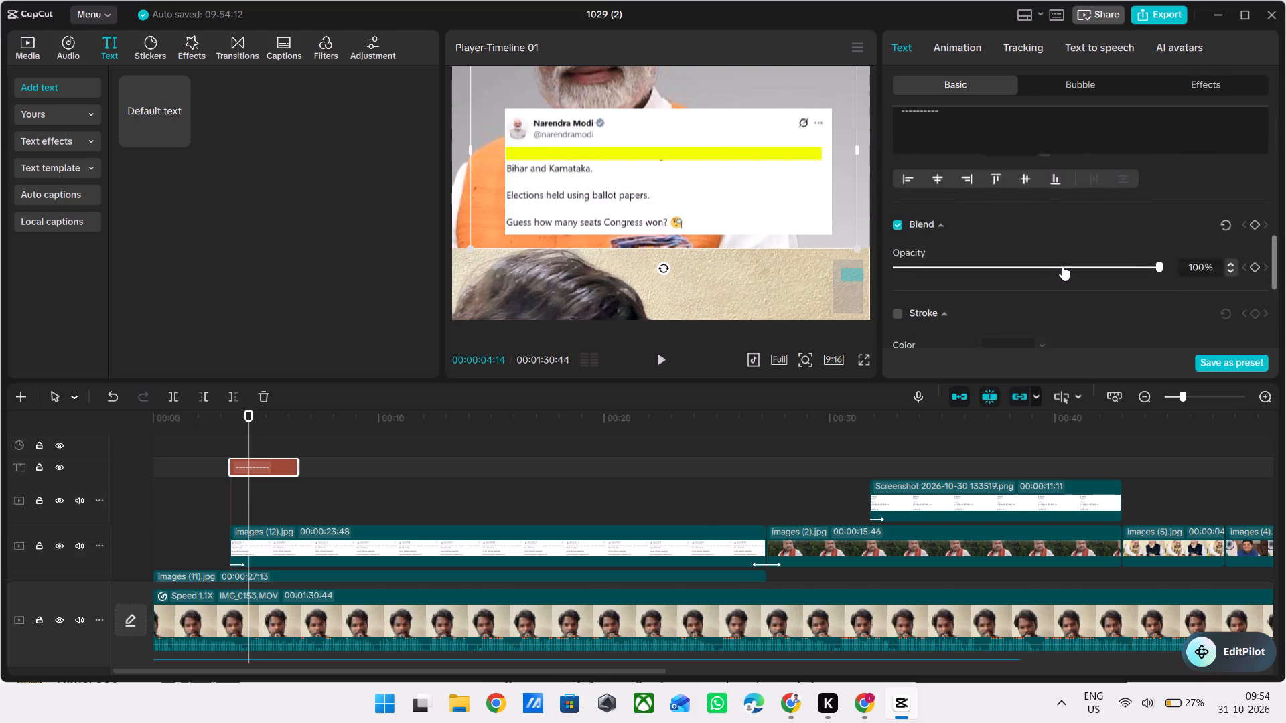
{"action": "scroll", "coordinate": [1062, 266], "scroll_direction": "up", "scroll_amount": 1}
{"action": "scroll", "coordinate": [1062, 266], "scroll_direction": "down", "scroll_amount": 1}
{"action": "scroll", "coordinate": [1182, 198], "scroll_direction": "up", "scroll_amount": 1}
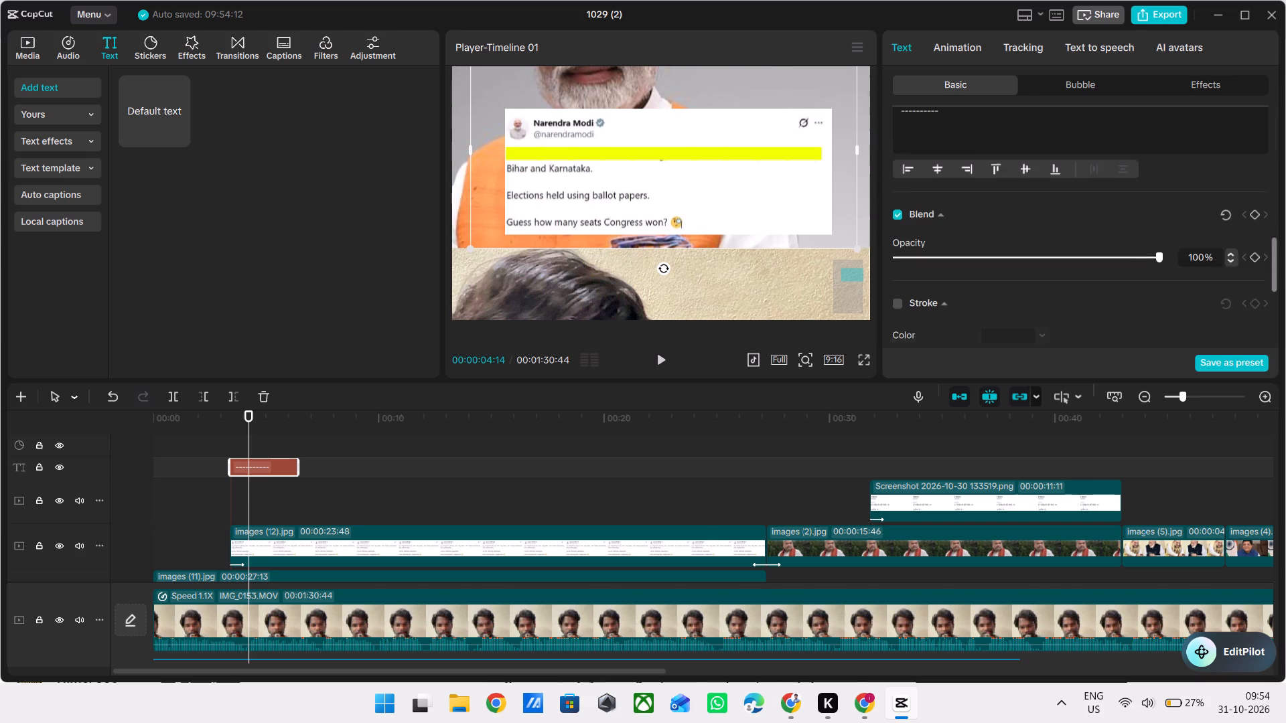
{"action": "scroll", "coordinate": [1182, 198], "scroll_direction": "up", "scroll_amount": 1}
{"action": "left_click", "coordinate": [932, 248]}
{"action": "left_click", "coordinate": [932, 248]}
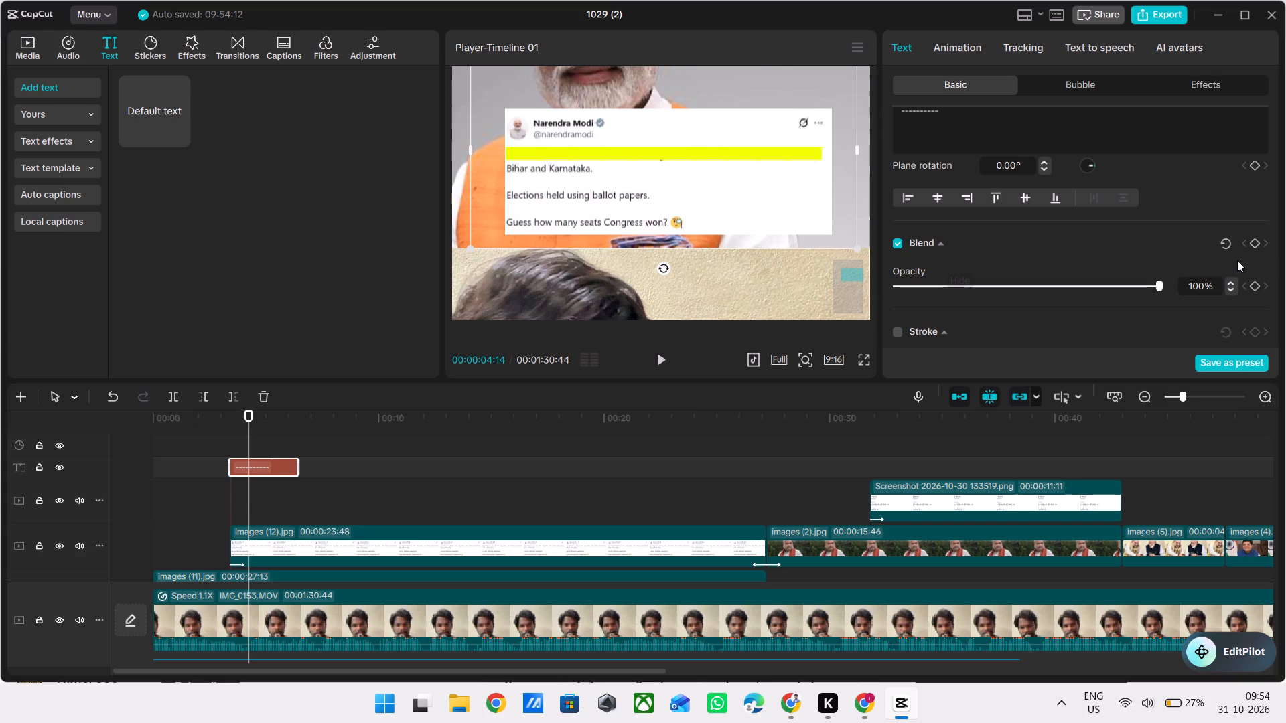
{"action": "triple_click", "coordinate": [1228, 291]}
{"action": "left_click_drag", "start_coordinate": [1228, 291], "coordinate": [1141, 275]}
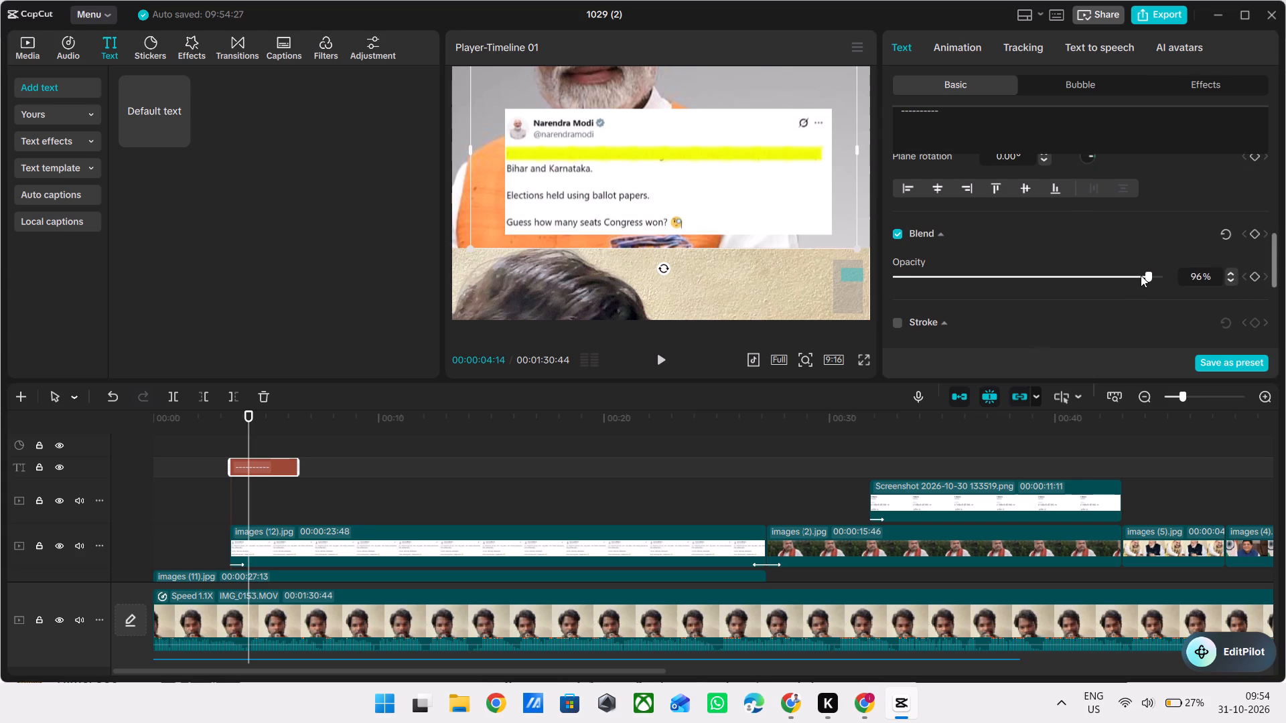
{"action": "left_click_drag", "start_coordinate": [1141, 275], "coordinate": [1078, 281]}
{"action": "double_click", "coordinate": [1078, 281]}
{"action": "left_click_drag", "start_coordinate": [1078, 281], "coordinate": [1037, 289]}
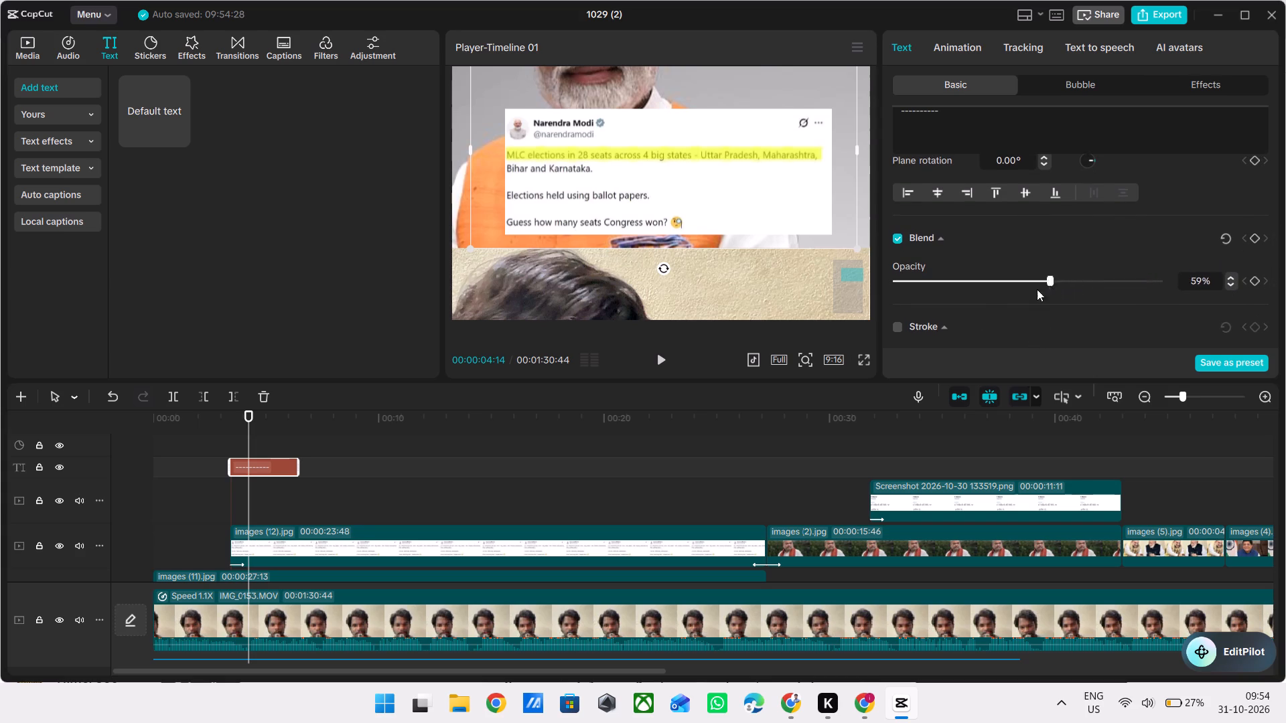
{"action": "left_click_drag", "start_coordinate": [1037, 289], "coordinate": [1001, 305]}
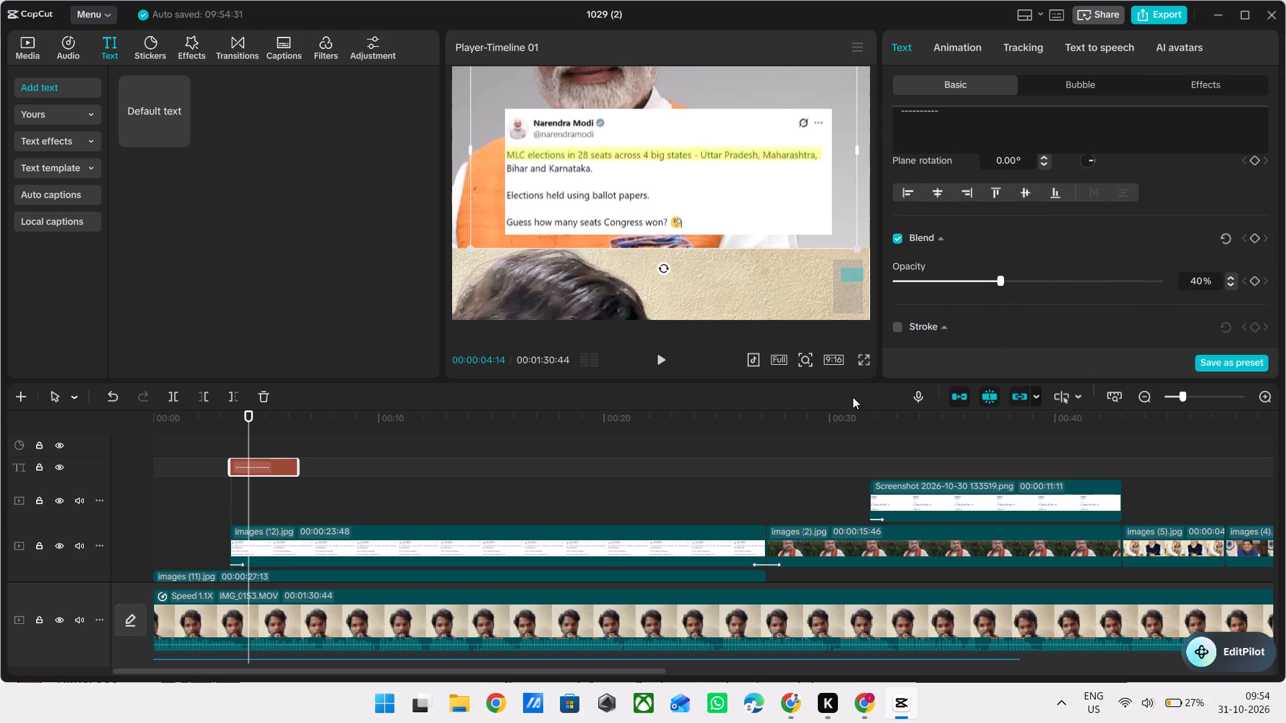
Check the highlighted tweet frame in the full-screen preview and return to the editor.
{"action": "left_click", "coordinate": [865, 360]}
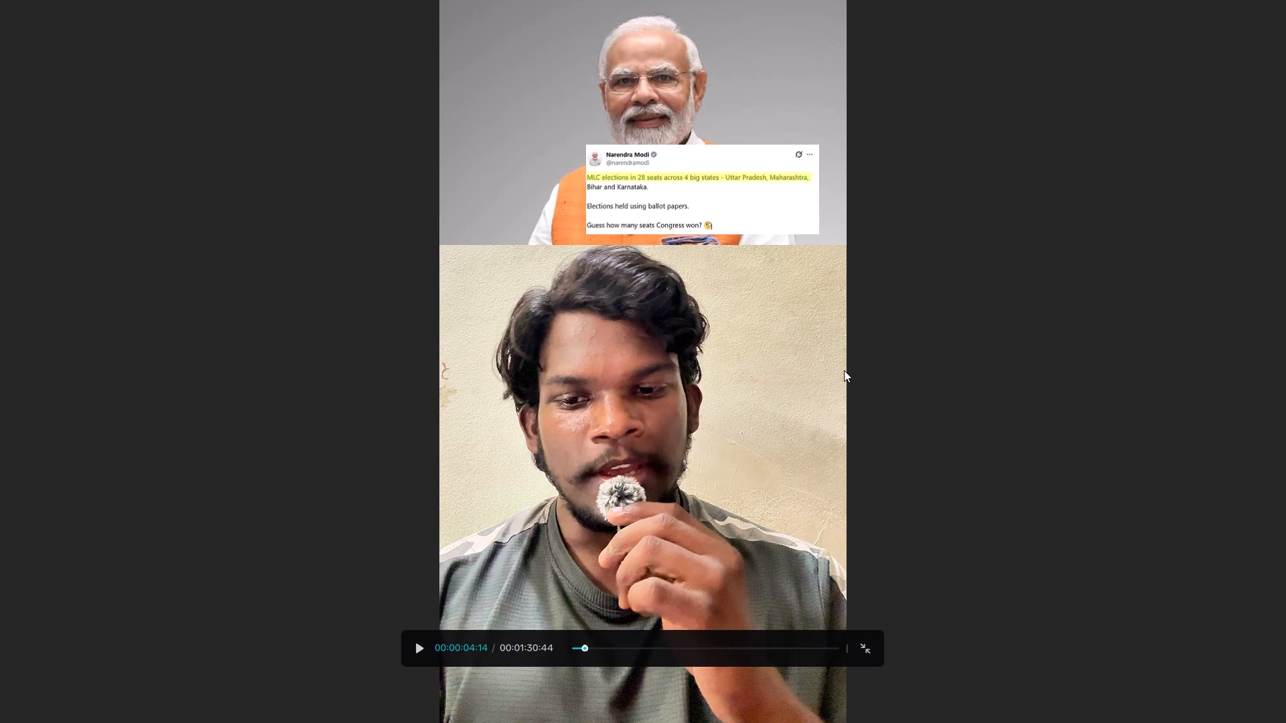
{"action": "key", "text": "Escape"}
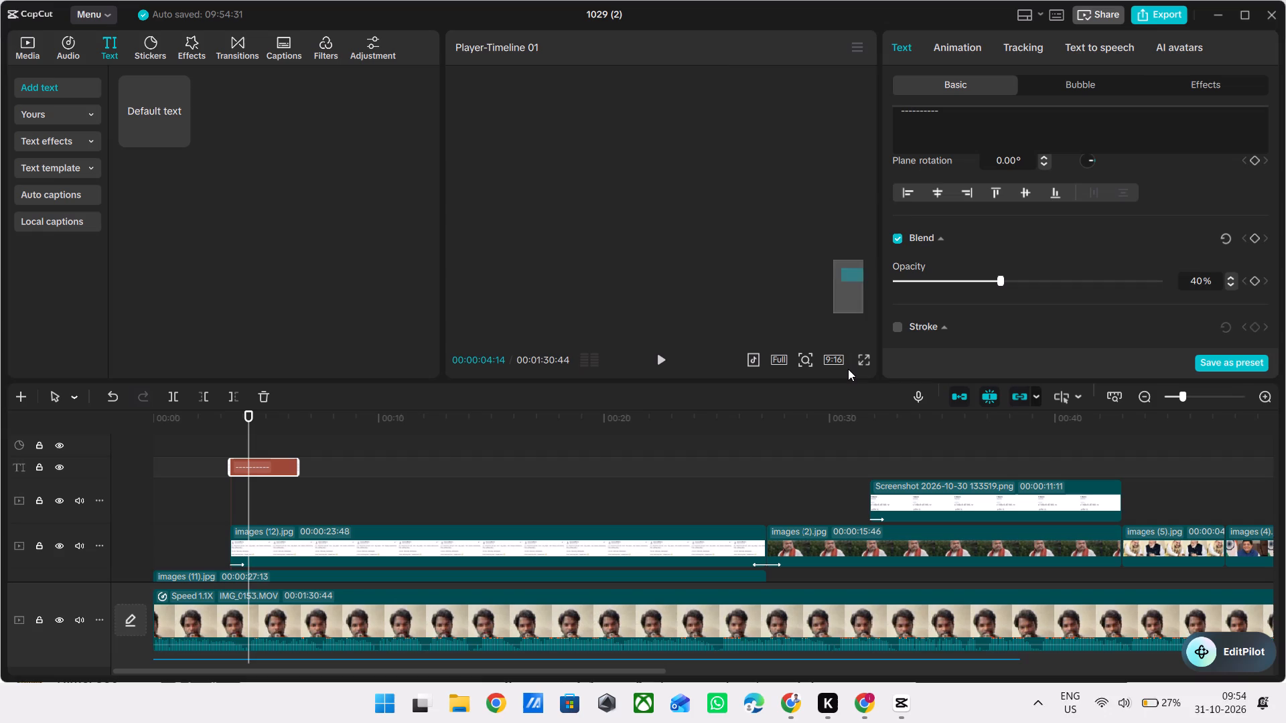
Change the highlight bar's text colour to the golden yellow swatch F4C70F, trying black along the way.
{"action": "scroll", "coordinate": [1035, 238], "scroll_direction": "up", "scroll_amount": 2}
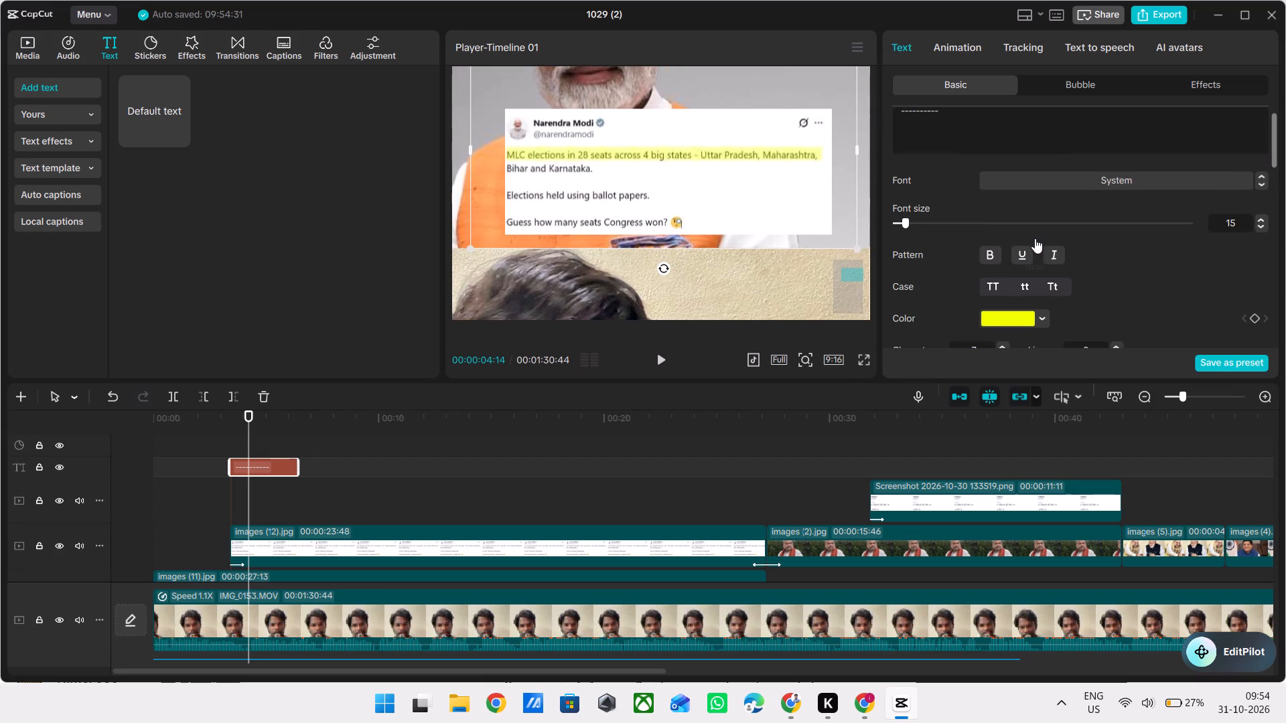
{"action": "left_click", "coordinate": [1048, 318]}
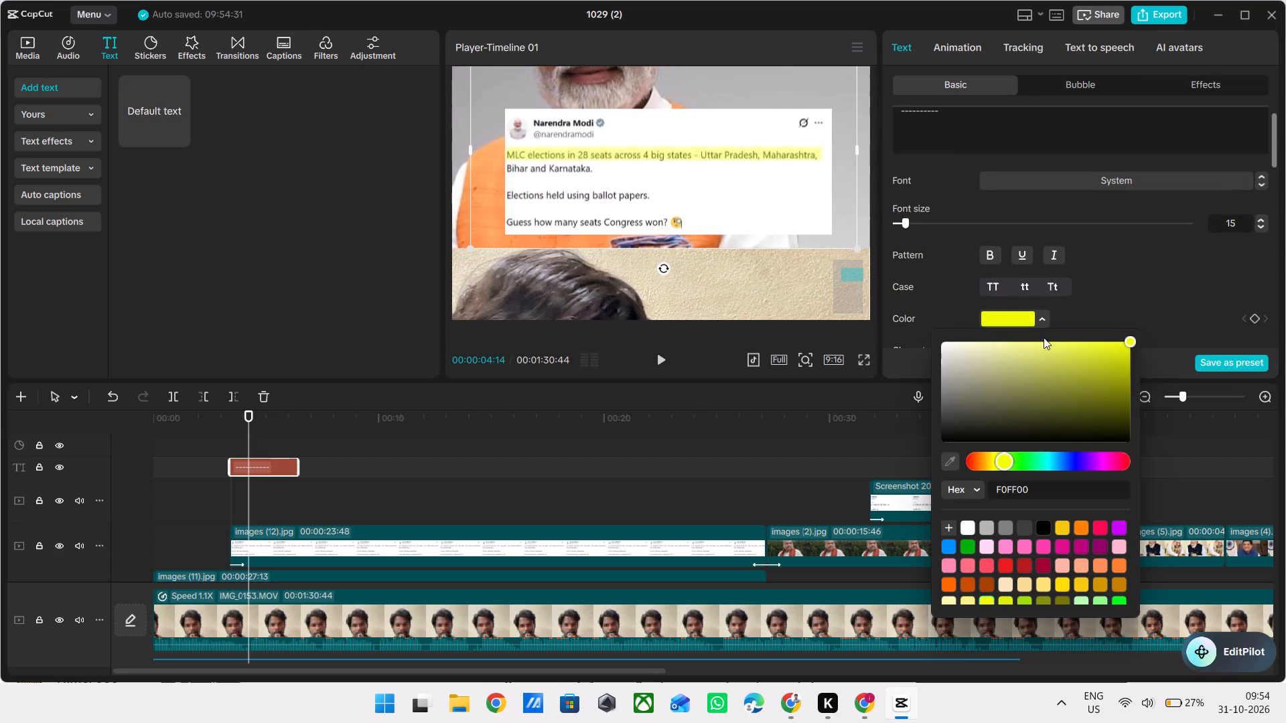
{"action": "left_click", "coordinate": [1056, 525]}
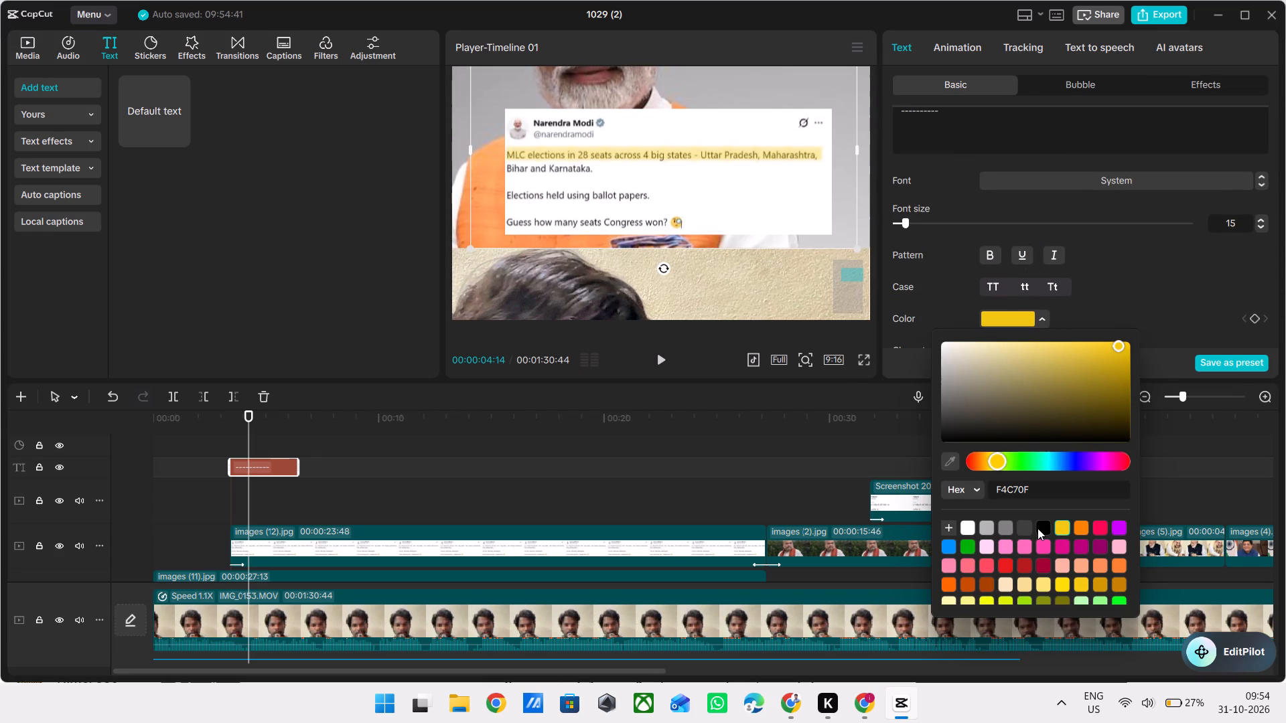
{"action": "left_click", "coordinate": [1038, 528]}
{"action": "left_click", "coordinate": [1062, 530]}
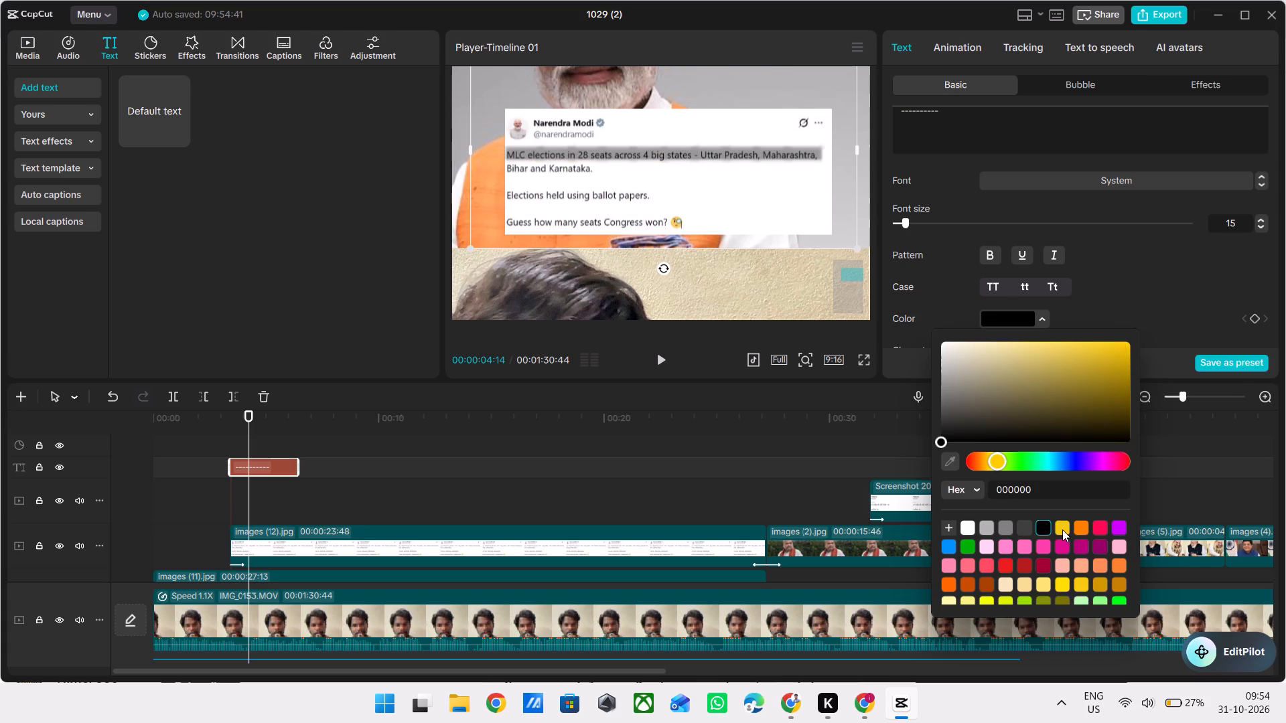
{"action": "left_click", "coordinate": [1143, 280]}
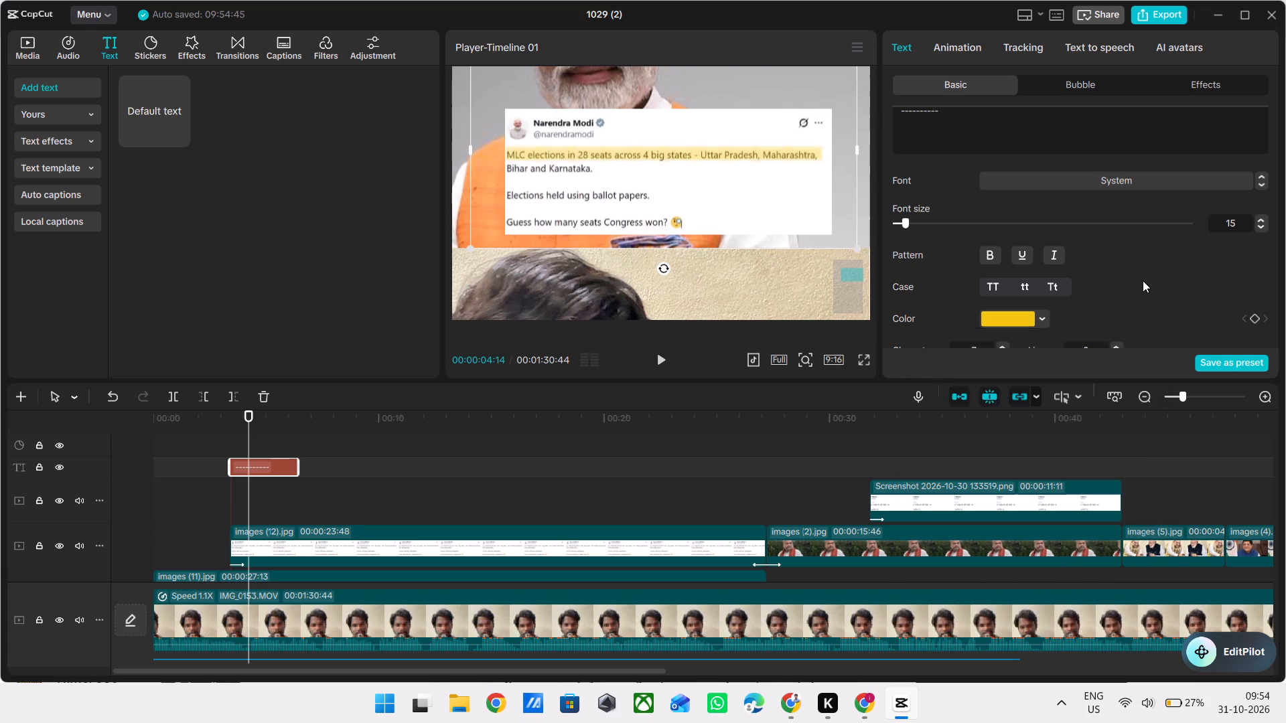
Switch to the YouTube highlighting tutorial in Chrome and watch it in short stretches, examining the background and blend mode settings.
{"action": "key", "text": "space"}
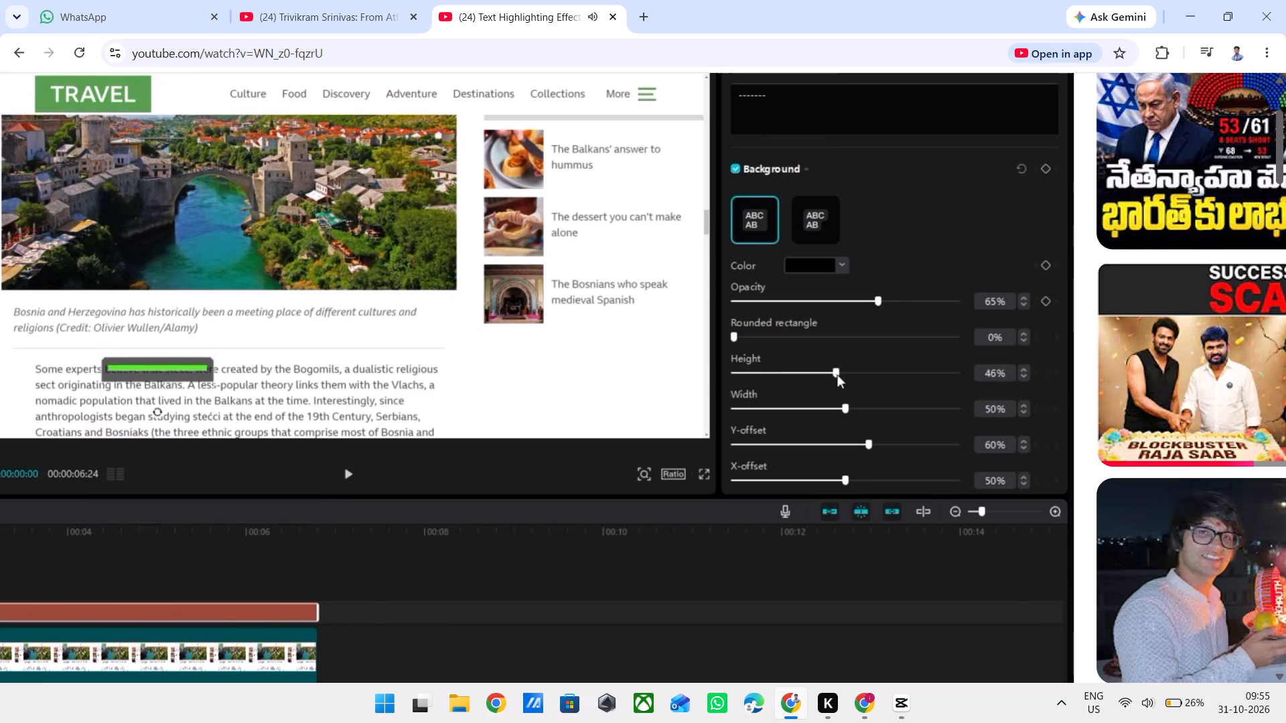
{"action": "key", "text": "space"}
{"action": "key", "text": "space"}
{"action": "key", "text": "space"}
{"action": "key", "text": "space"}
{"action": "key", "text": "space"}
{"action": "key", "text": "space"}
{"action": "key", "text": "space"}
{"action": "key", "text": "space"}
{"action": "key", "text": "space"}
{"action": "key", "text": "space"}
{"action": "key", "text": "space"}
{"action": "key", "text": "space"}
{"action": "key", "text": "space"}
{"action": "key", "text": "space"}
{"action": "key", "text": "space"}
{"action": "key", "text": "space"}
{"action": "key", "text": "space"}
{"action": "key", "text": "space"}
{"action": "key", "text": "space"}
{"action": "key", "text": "space"}
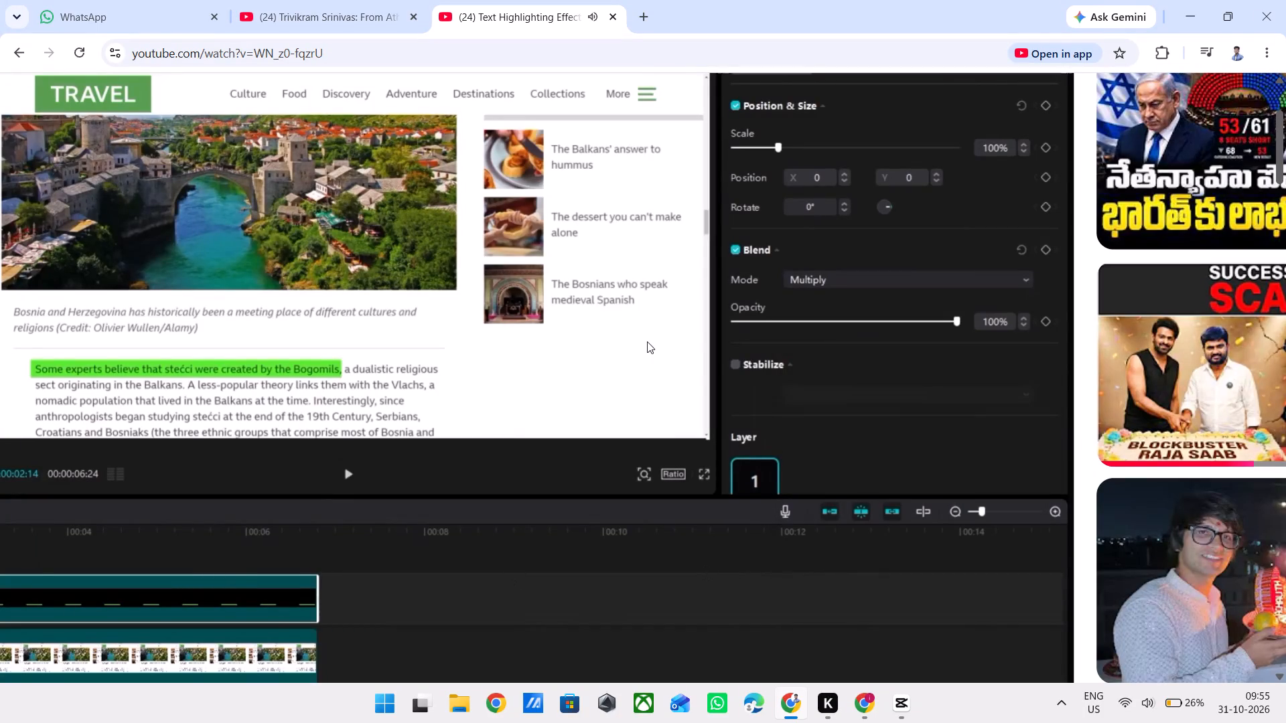
{"action": "key", "text": "space"}
{"action": "key", "text": "space"}
{"action": "key", "text": "space"}
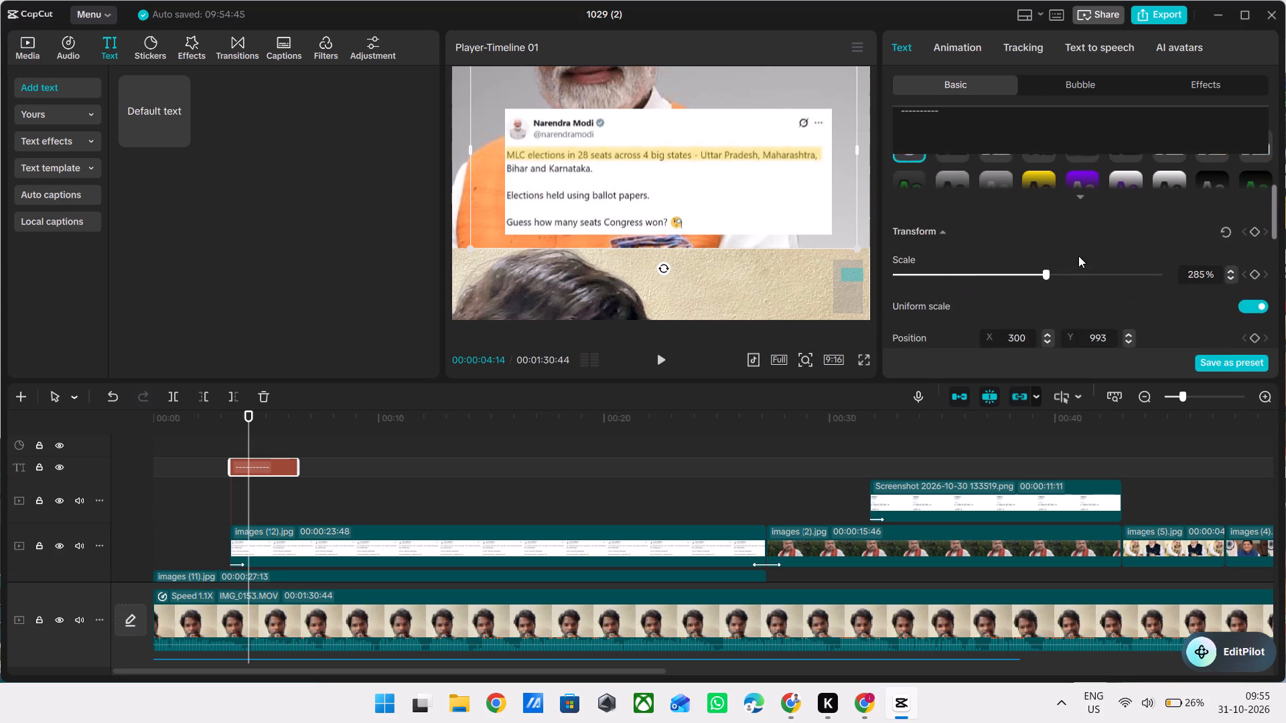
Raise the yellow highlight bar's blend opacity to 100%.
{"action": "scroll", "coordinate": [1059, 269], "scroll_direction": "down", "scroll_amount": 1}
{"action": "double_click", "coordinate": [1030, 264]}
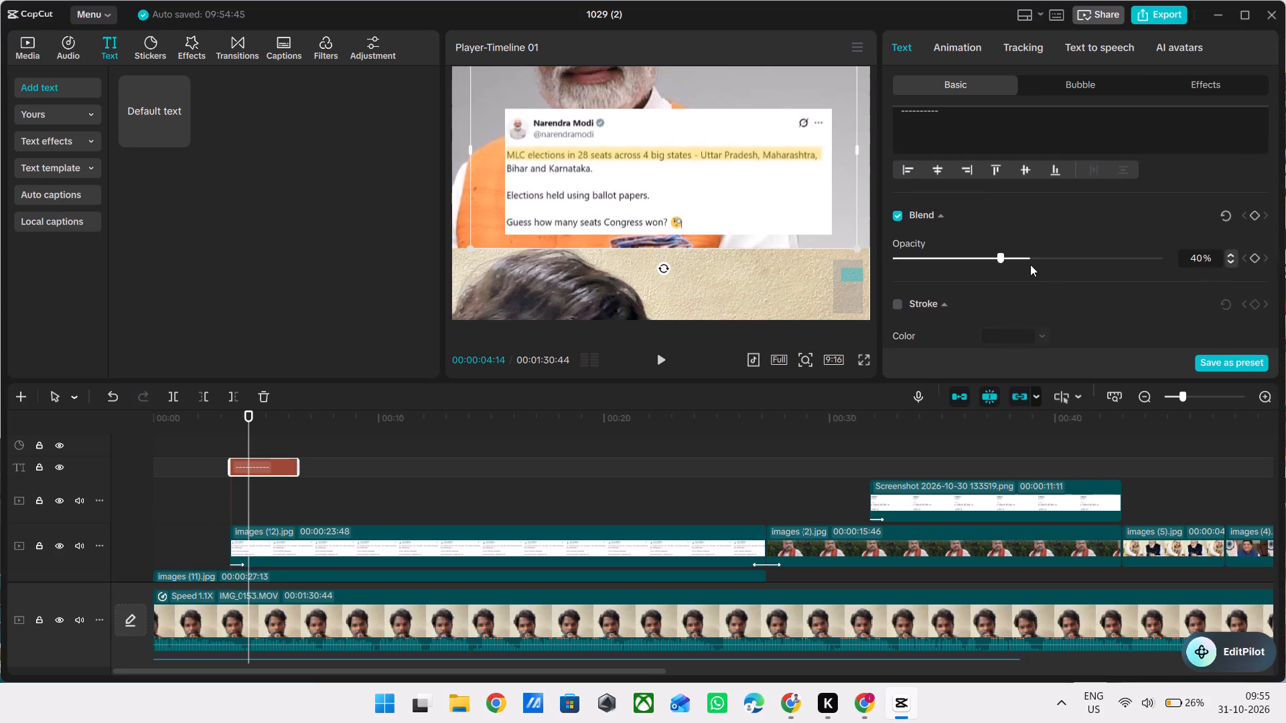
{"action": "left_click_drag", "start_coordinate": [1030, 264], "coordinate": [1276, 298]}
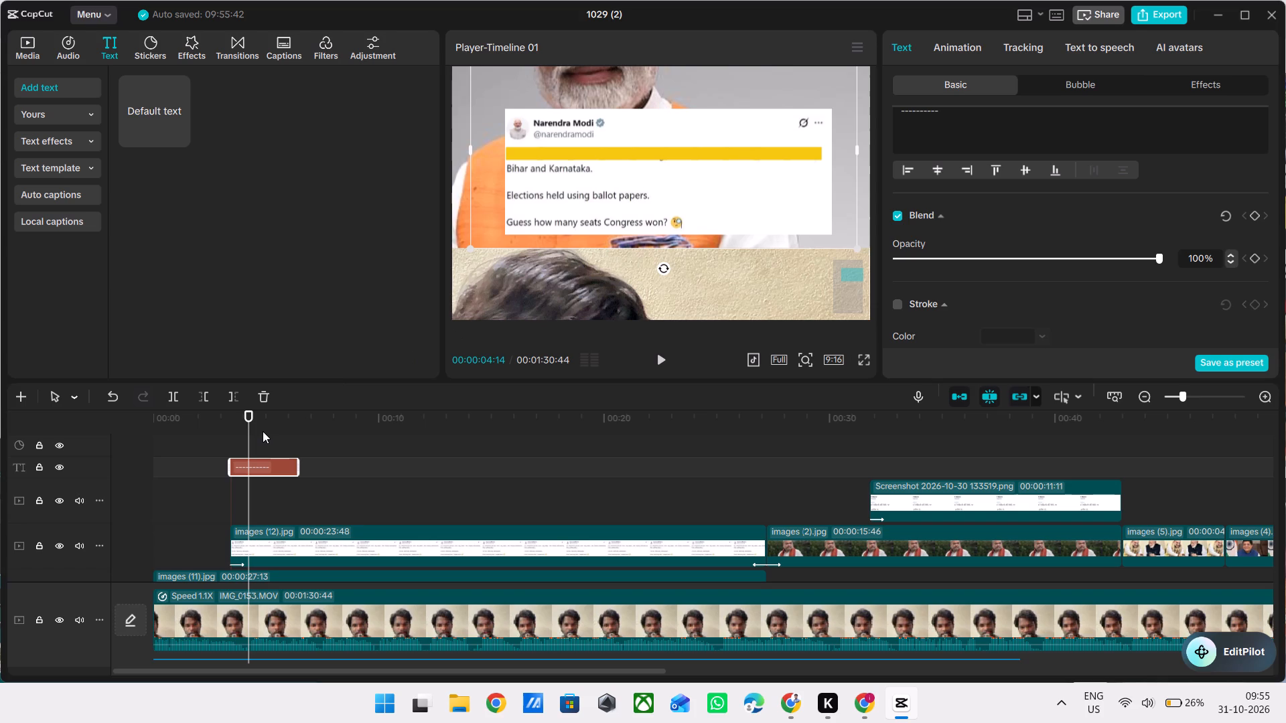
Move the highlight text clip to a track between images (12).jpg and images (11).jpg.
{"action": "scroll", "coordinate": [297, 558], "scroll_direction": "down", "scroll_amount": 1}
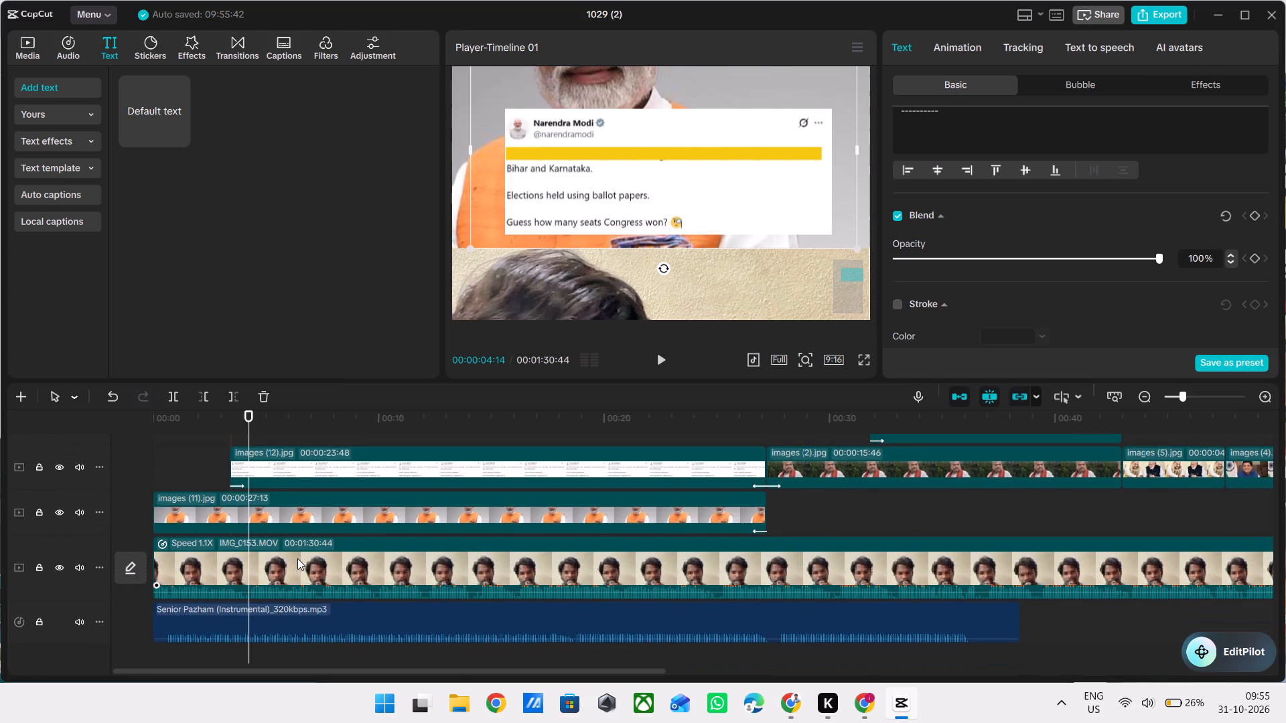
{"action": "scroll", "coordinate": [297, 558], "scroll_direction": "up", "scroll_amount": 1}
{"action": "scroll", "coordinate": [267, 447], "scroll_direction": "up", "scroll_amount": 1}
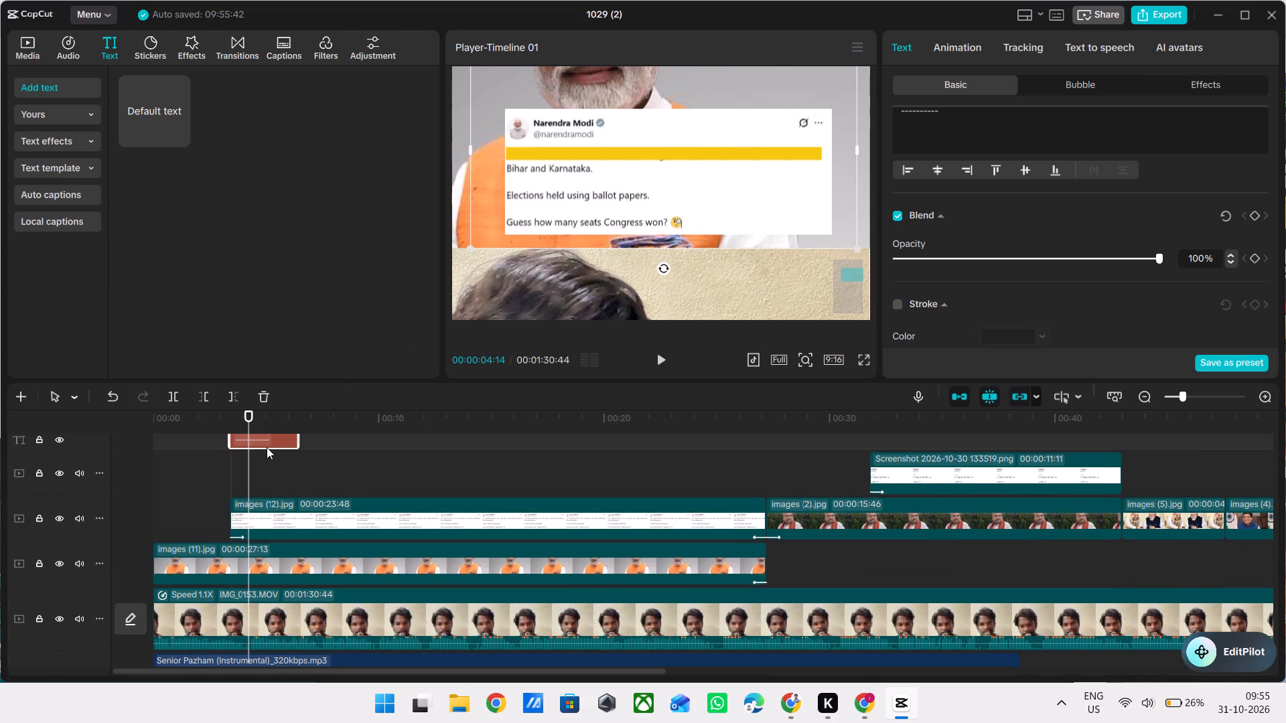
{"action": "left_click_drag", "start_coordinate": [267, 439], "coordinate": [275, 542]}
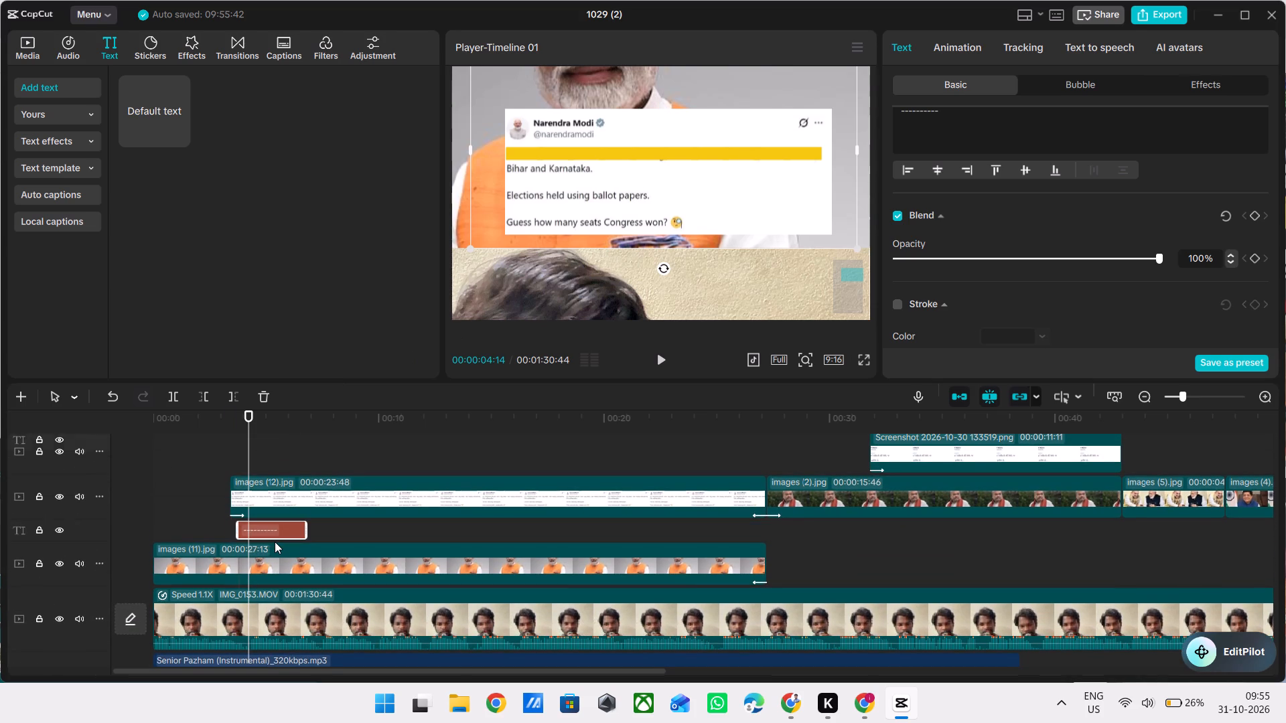
Move the highlight text clip back to the track directly above the tweet image images (12).jpg.
{"action": "scroll", "coordinate": [1009, 259], "scroll_direction": "down", "scroll_amount": 1}
{"action": "scroll", "coordinate": [1009, 259], "scroll_direction": "up", "scroll_amount": 1}
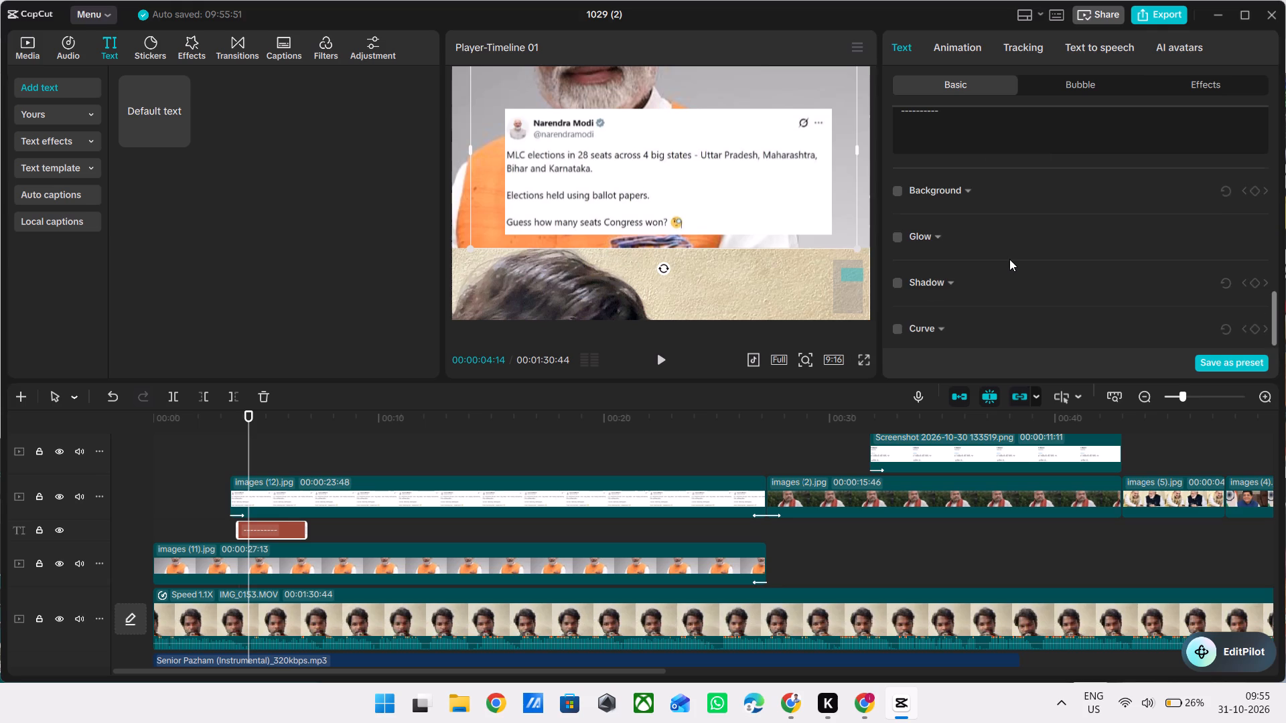
{"action": "scroll", "coordinate": [1009, 259], "scroll_direction": "up", "scroll_amount": 2}
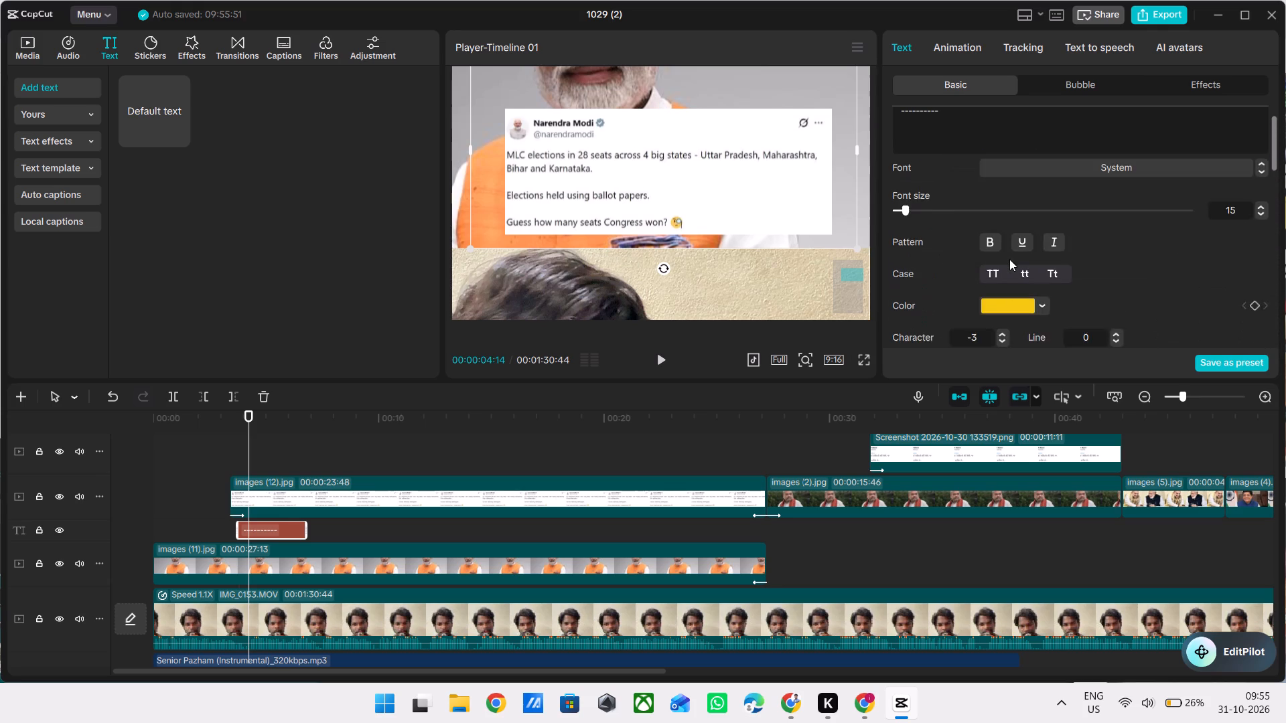
{"action": "scroll", "coordinate": [1009, 259], "scroll_direction": "down", "scroll_amount": 1}
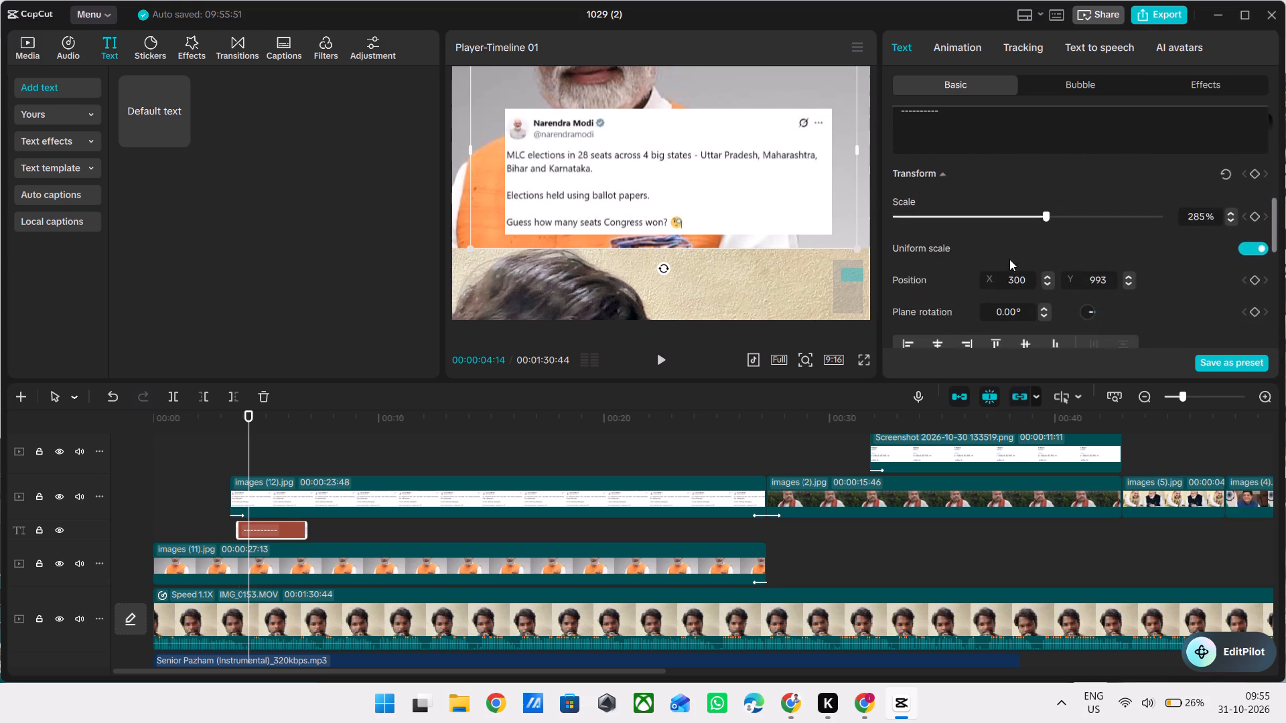
{"action": "scroll", "coordinate": [1009, 259], "scroll_direction": "down", "scroll_amount": 1}
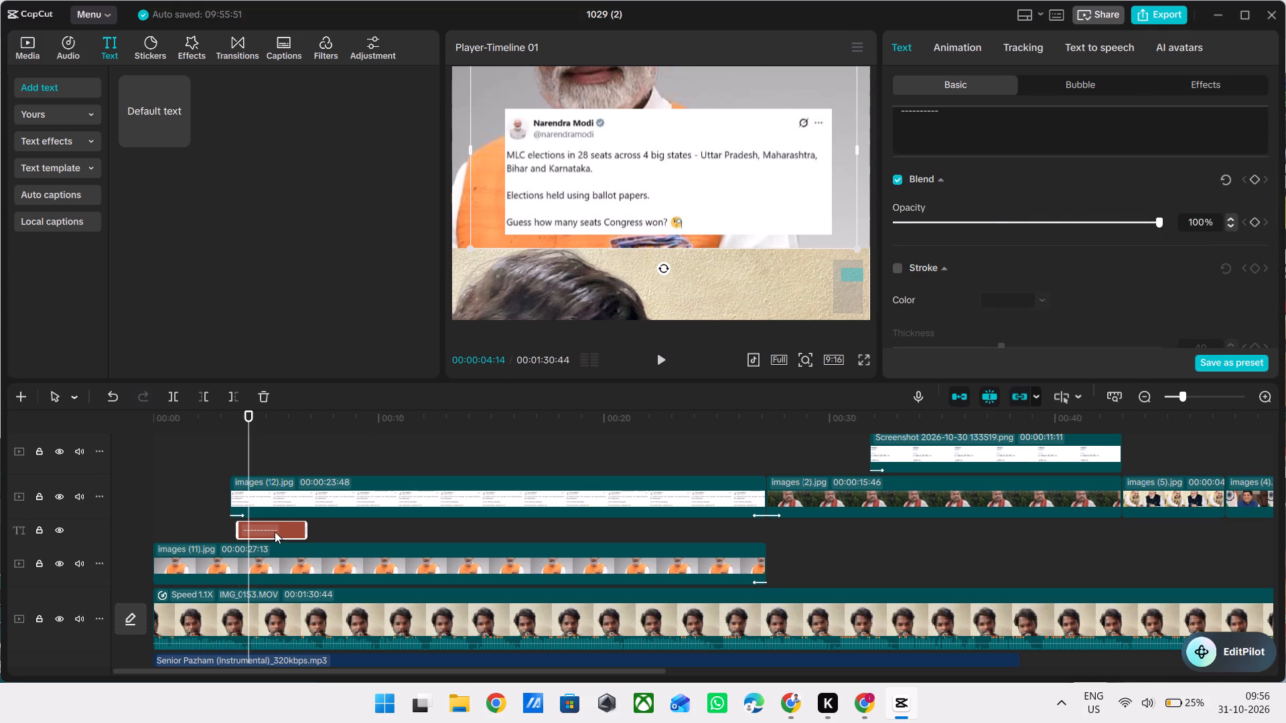
{"action": "left_click_drag", "start_coordinate": [273, 534], "coordinate": [276, 473]}
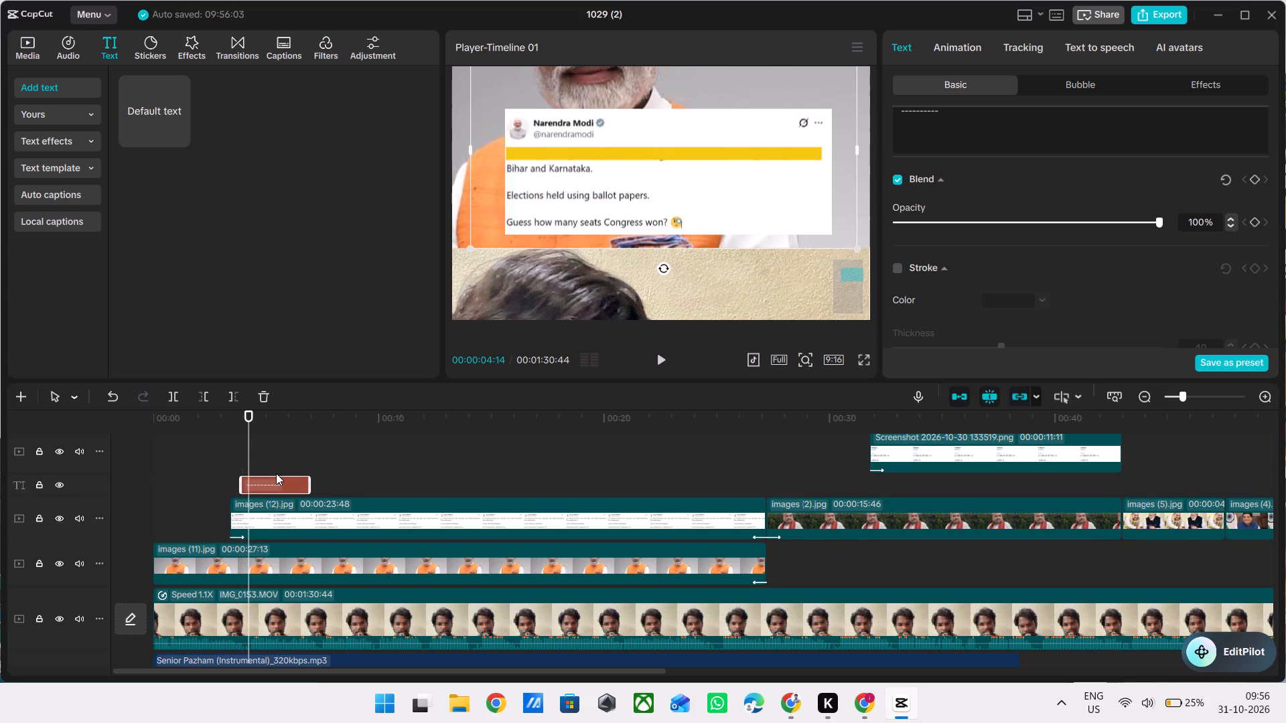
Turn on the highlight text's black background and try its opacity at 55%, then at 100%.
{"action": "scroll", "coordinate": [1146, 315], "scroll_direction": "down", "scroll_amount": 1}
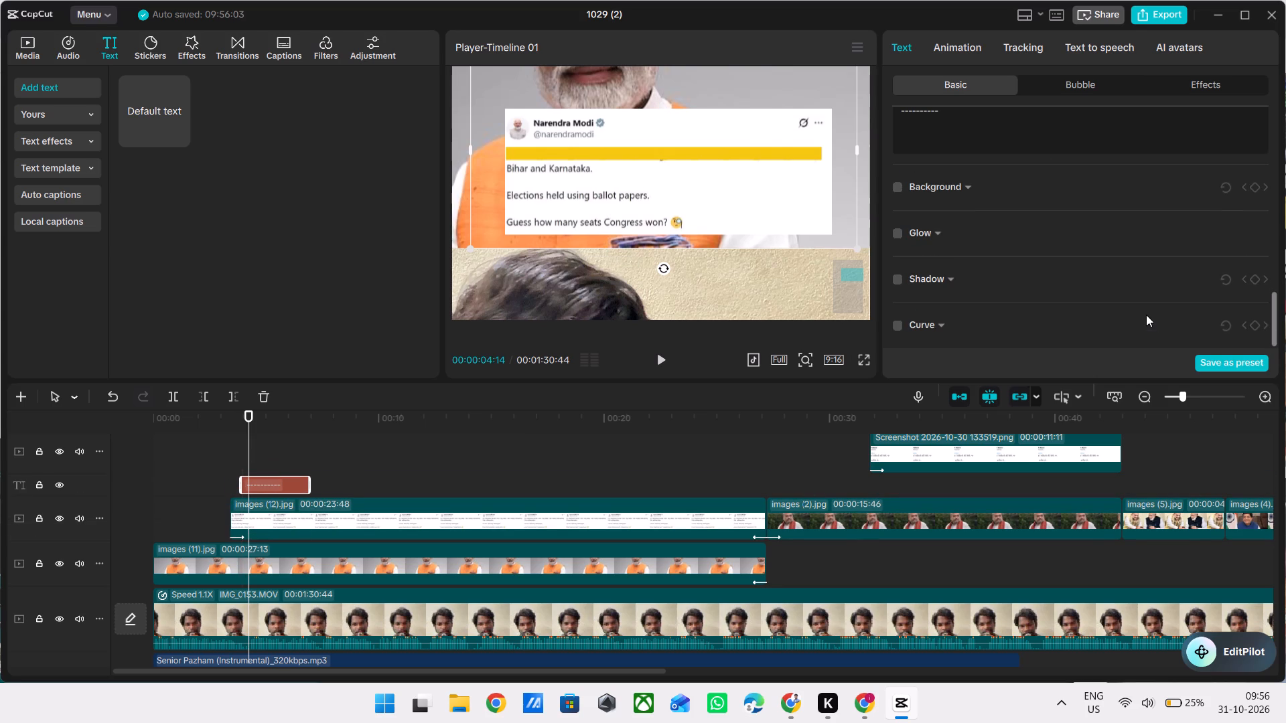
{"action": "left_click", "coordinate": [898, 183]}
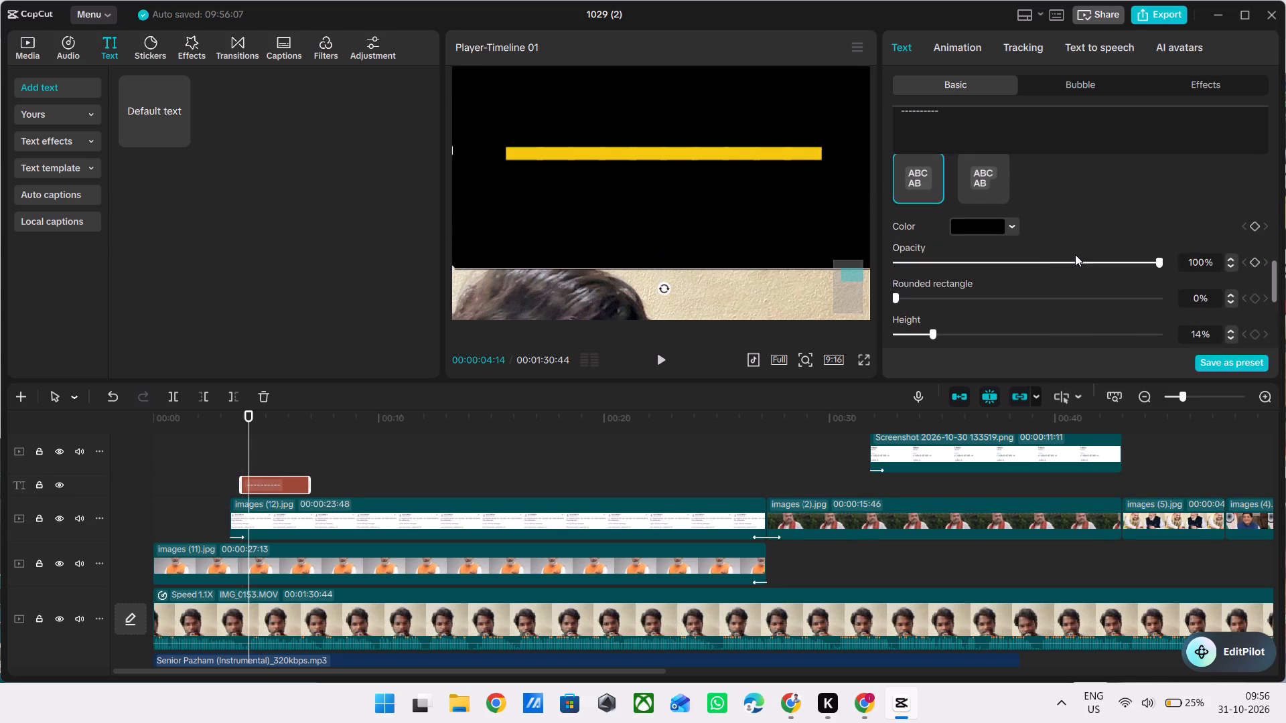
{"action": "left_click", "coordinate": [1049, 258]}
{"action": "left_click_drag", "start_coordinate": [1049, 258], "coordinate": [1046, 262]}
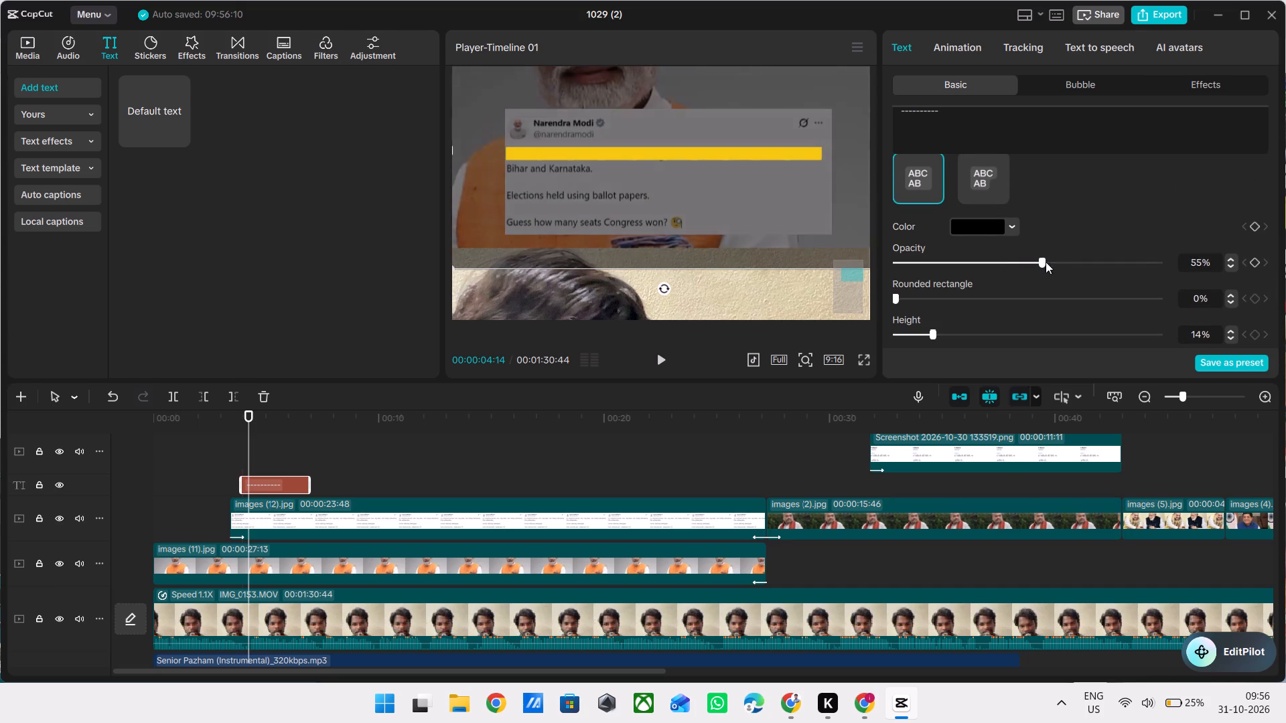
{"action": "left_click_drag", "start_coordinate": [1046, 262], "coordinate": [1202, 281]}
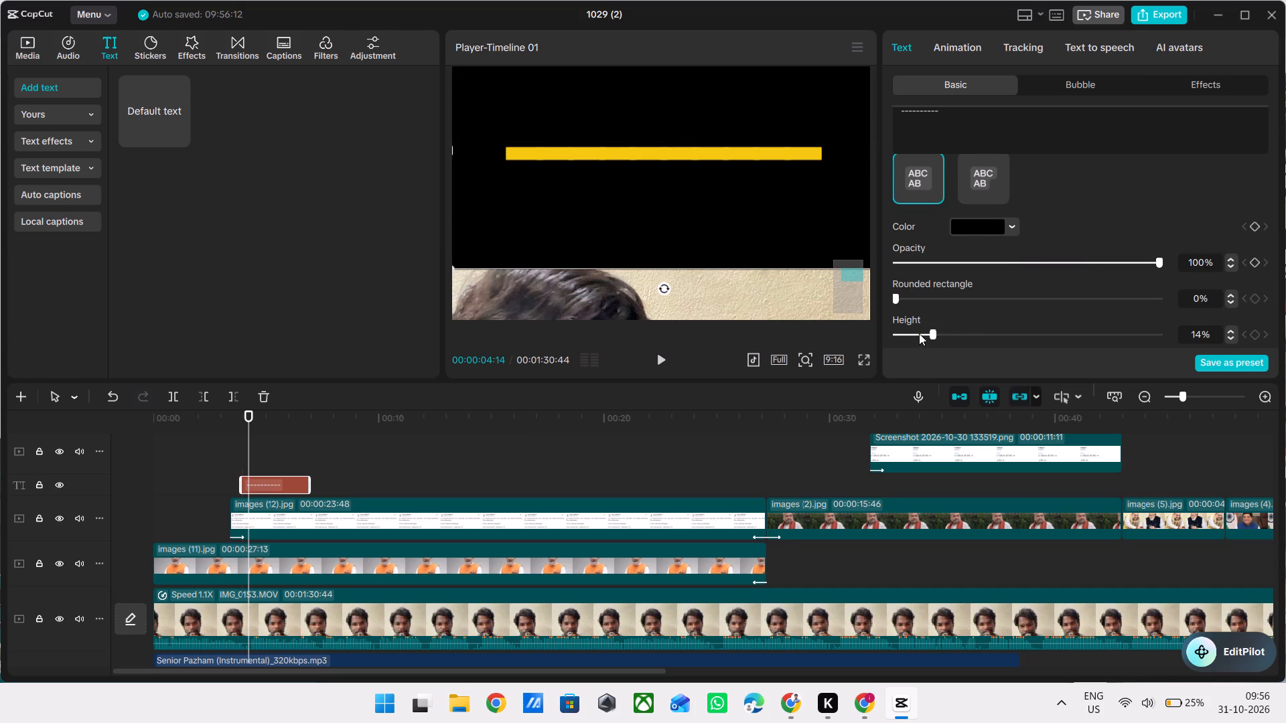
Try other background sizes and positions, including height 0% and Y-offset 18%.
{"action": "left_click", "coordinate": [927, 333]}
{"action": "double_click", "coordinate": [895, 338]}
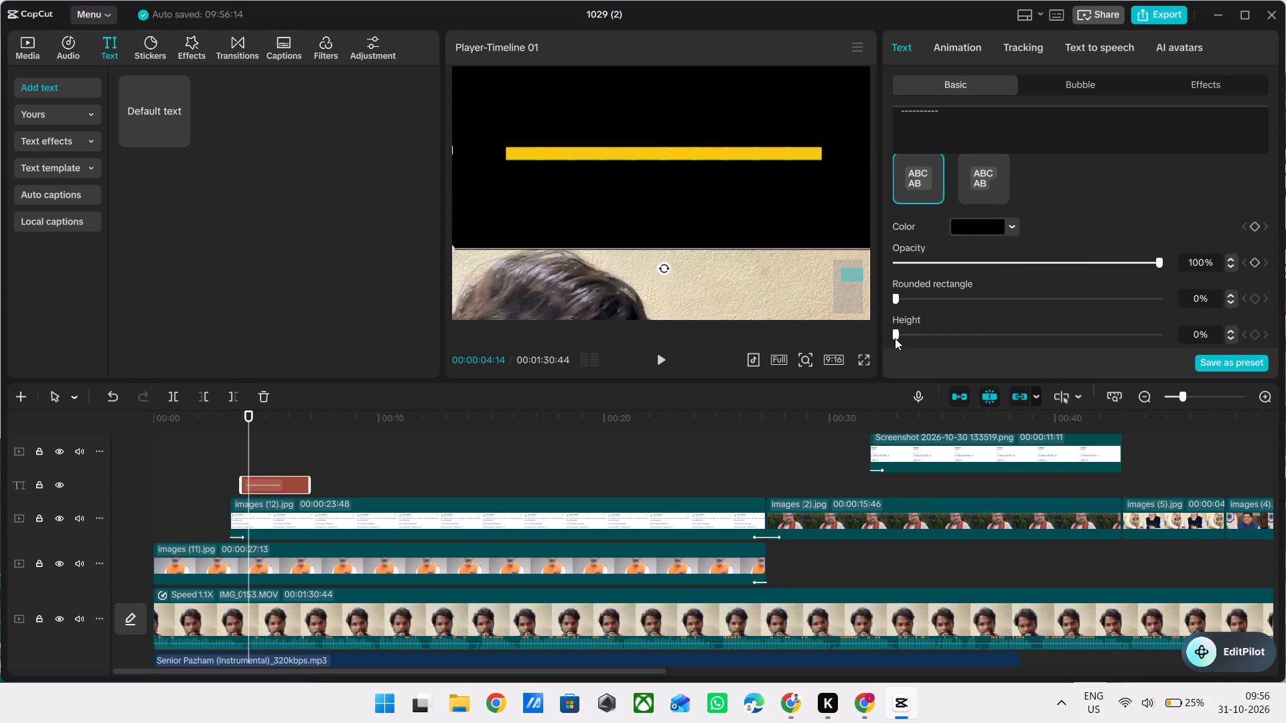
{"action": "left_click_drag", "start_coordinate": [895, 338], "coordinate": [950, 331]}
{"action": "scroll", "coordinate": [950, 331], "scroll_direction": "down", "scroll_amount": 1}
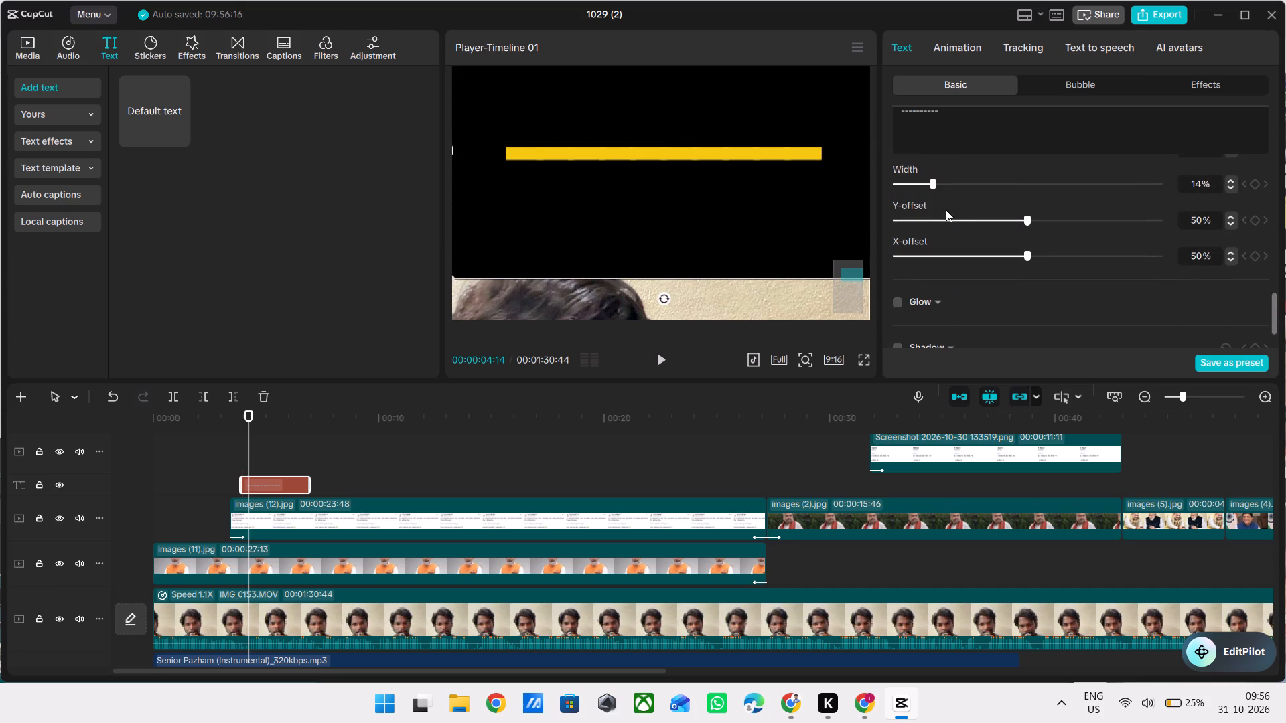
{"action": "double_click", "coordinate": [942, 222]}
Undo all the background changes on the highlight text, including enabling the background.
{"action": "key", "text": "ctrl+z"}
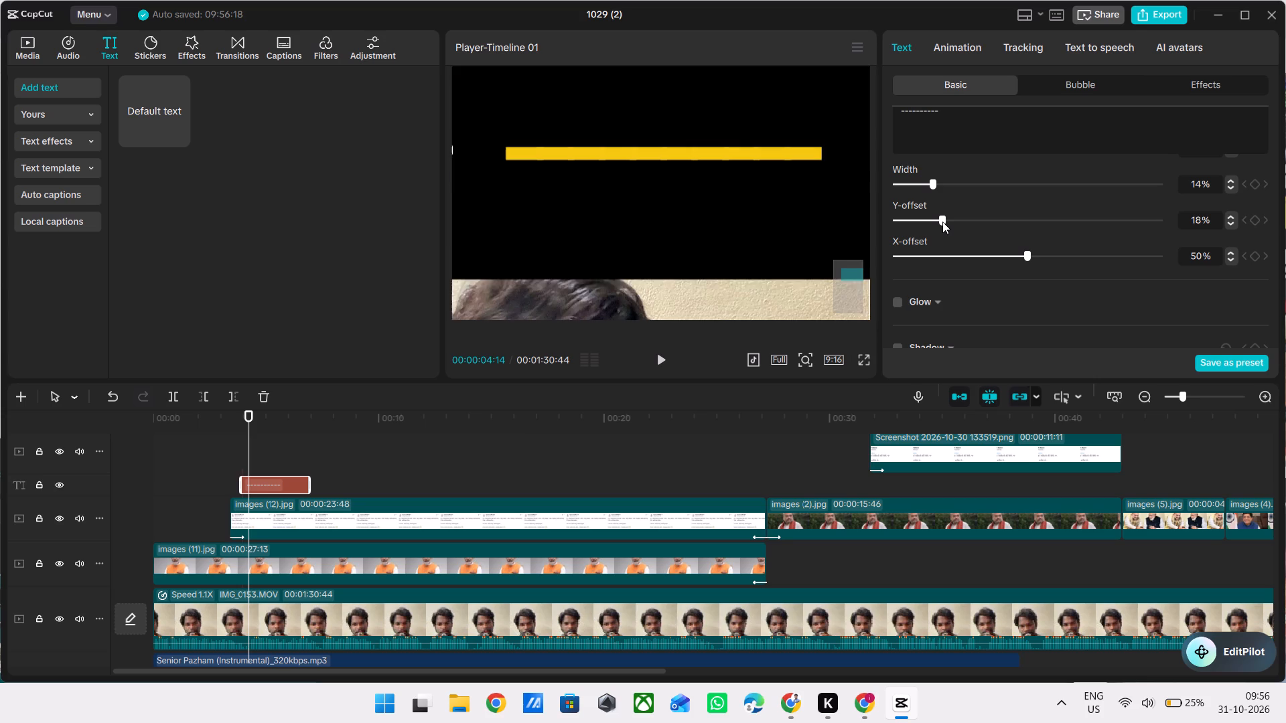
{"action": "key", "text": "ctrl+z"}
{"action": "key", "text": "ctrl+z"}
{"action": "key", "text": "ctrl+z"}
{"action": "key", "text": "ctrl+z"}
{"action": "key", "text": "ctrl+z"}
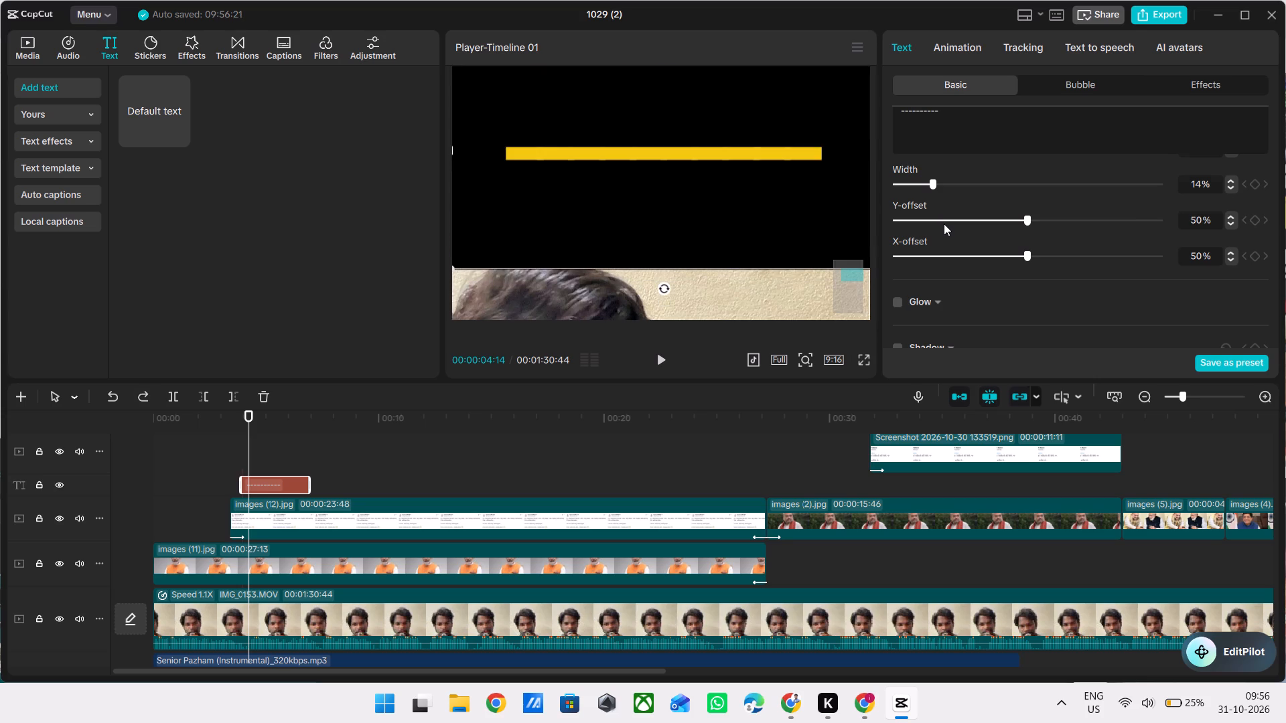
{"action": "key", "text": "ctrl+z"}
Look through the highlight text's basic settings, from font and colour to transform.
{"action": "scroll", "coordinate": [1001, 245], "scroll_direction": "up", "scroll_amount": 5}
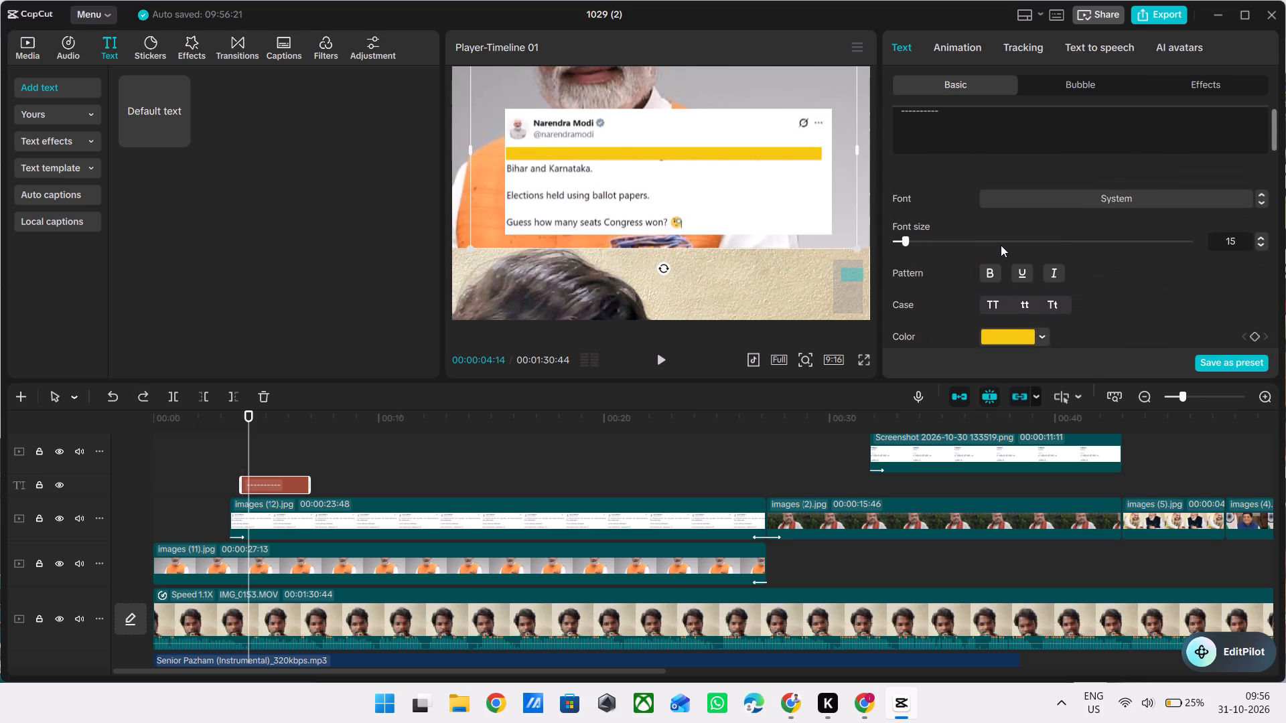
{"action": "scroll", "coordinate": [1001, 245], "scroll_direction": "down", "scroll_amount": 1}
{"action": "scroll", "coordinate": [1001, 245], "scroll_direction": "up", "scroll_amount": 1}
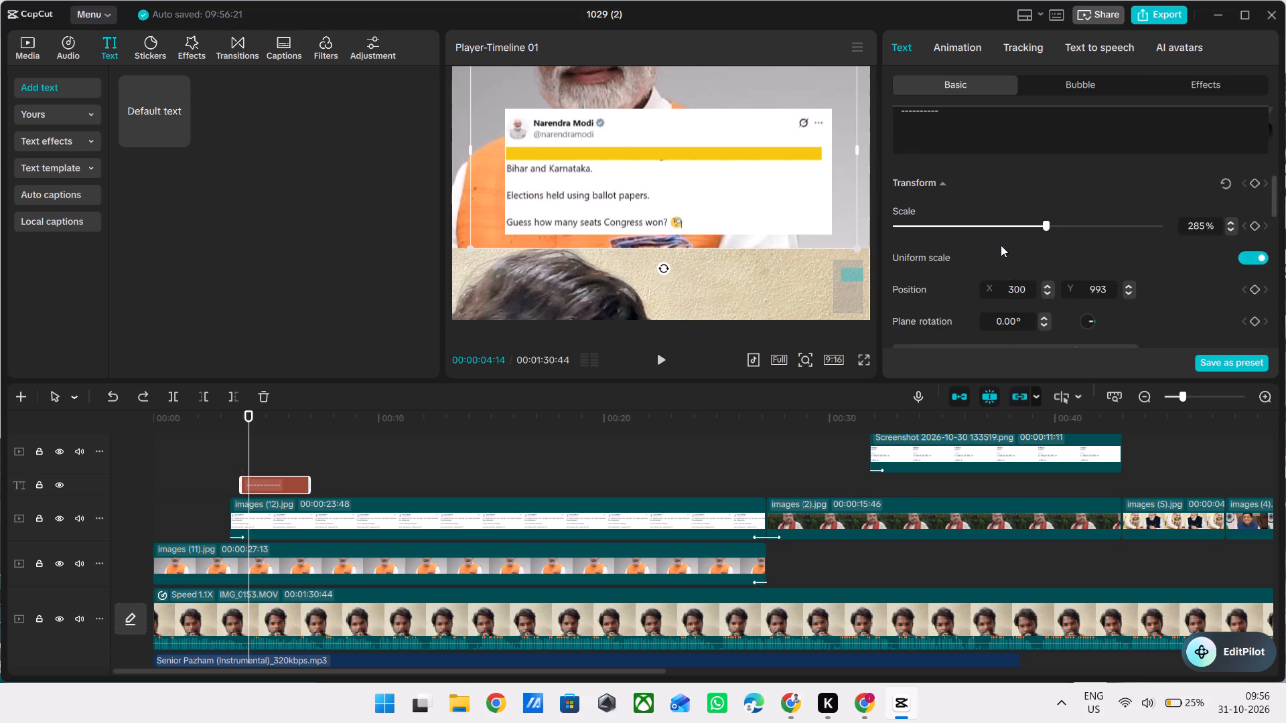
{"action": "scroll", "coordinate": [1001, 245], "scroll_direction": "up", "scroll_amount": 1}
{"action": "scroll", "coordinate": [1044, 161], "scroll_direction": "down", "scroll_amount": 1}
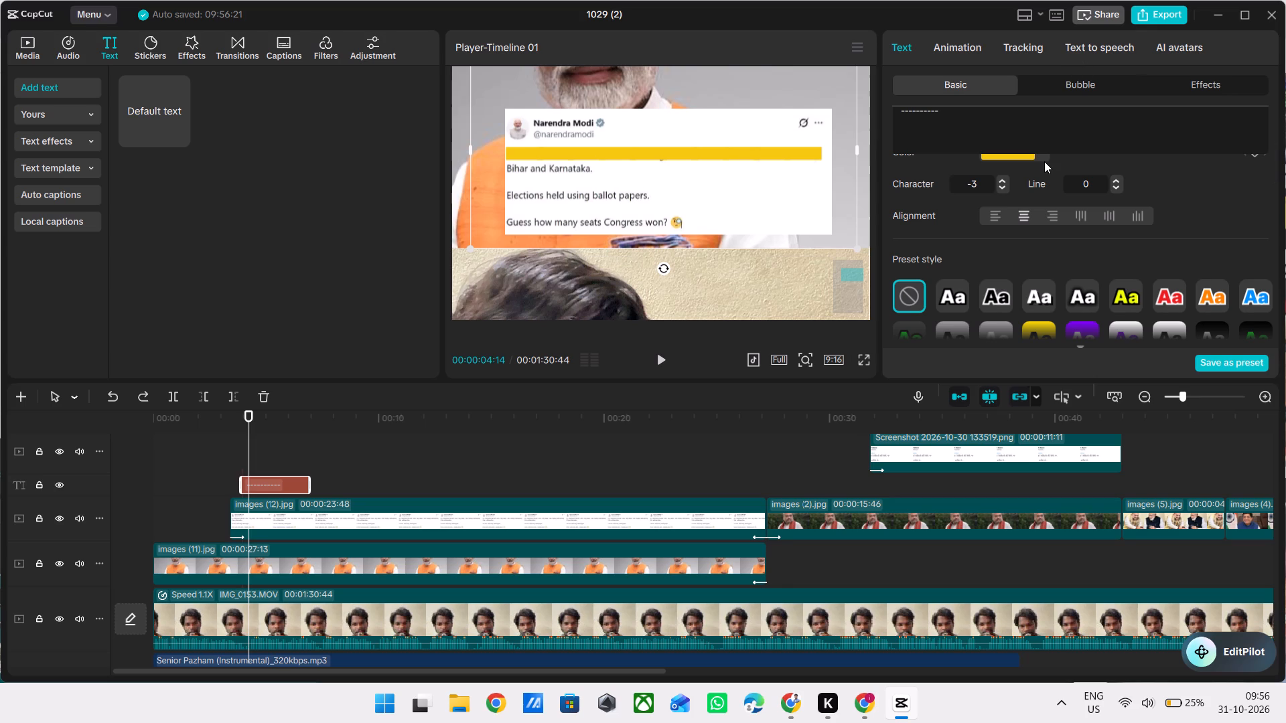
{"action": "scroll", "coordinate": [1044, 161], "scroll_direction": "down", "scroll_amount": 2}
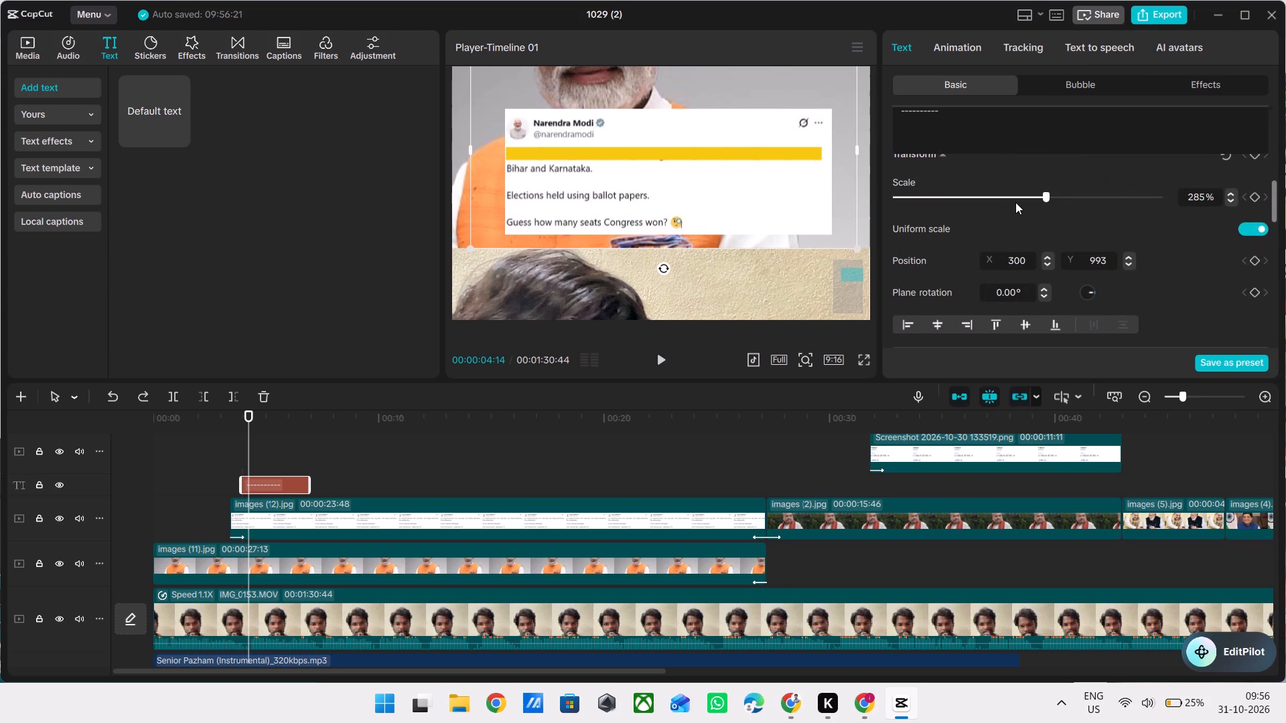
{"action": "scroll", "coordinate": [1024, 199], "scroll_direction": "up", "scroll_amount": 2}
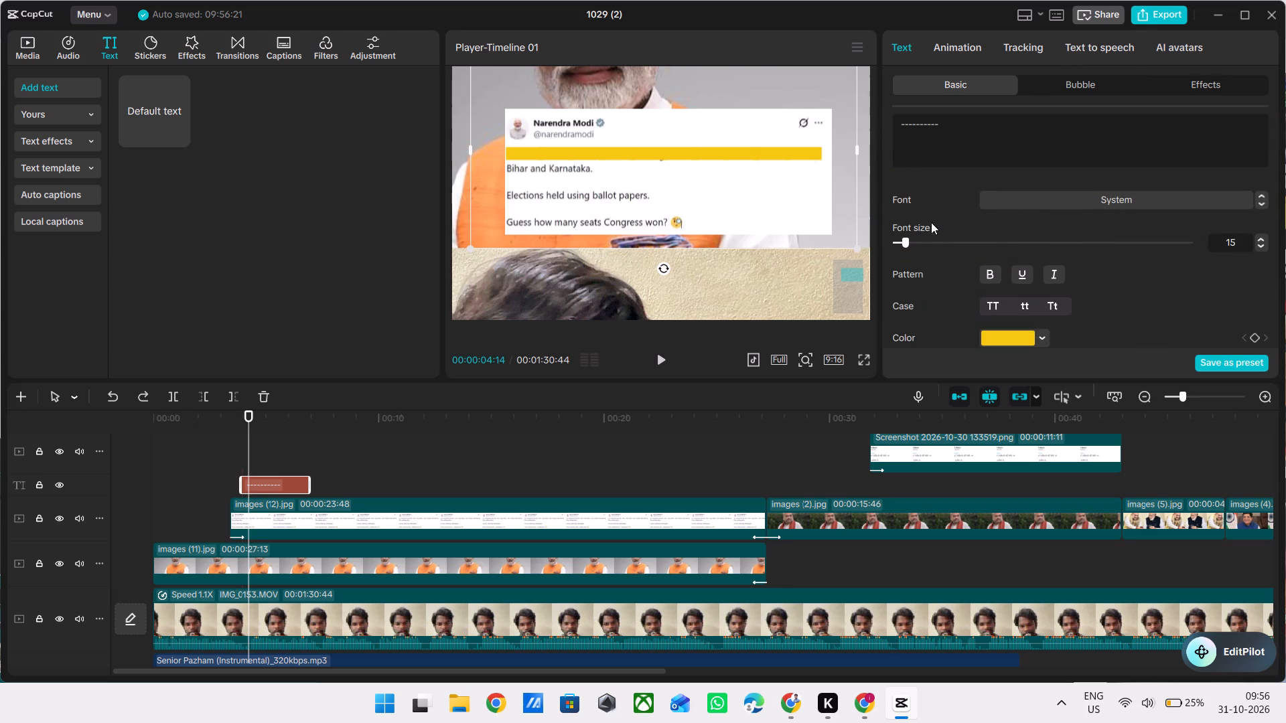
{"action": "scroll", "coordinate": [924, 232], "scroll_direction": "up", "scroll_amount": 1}
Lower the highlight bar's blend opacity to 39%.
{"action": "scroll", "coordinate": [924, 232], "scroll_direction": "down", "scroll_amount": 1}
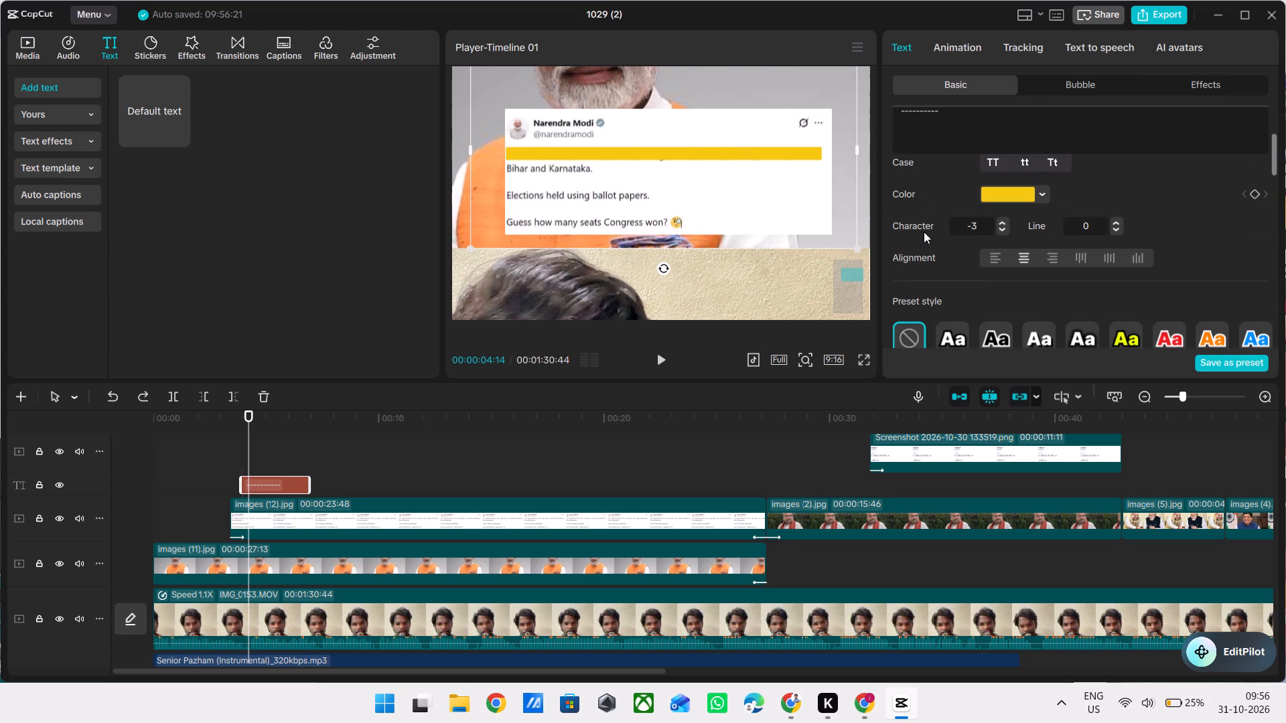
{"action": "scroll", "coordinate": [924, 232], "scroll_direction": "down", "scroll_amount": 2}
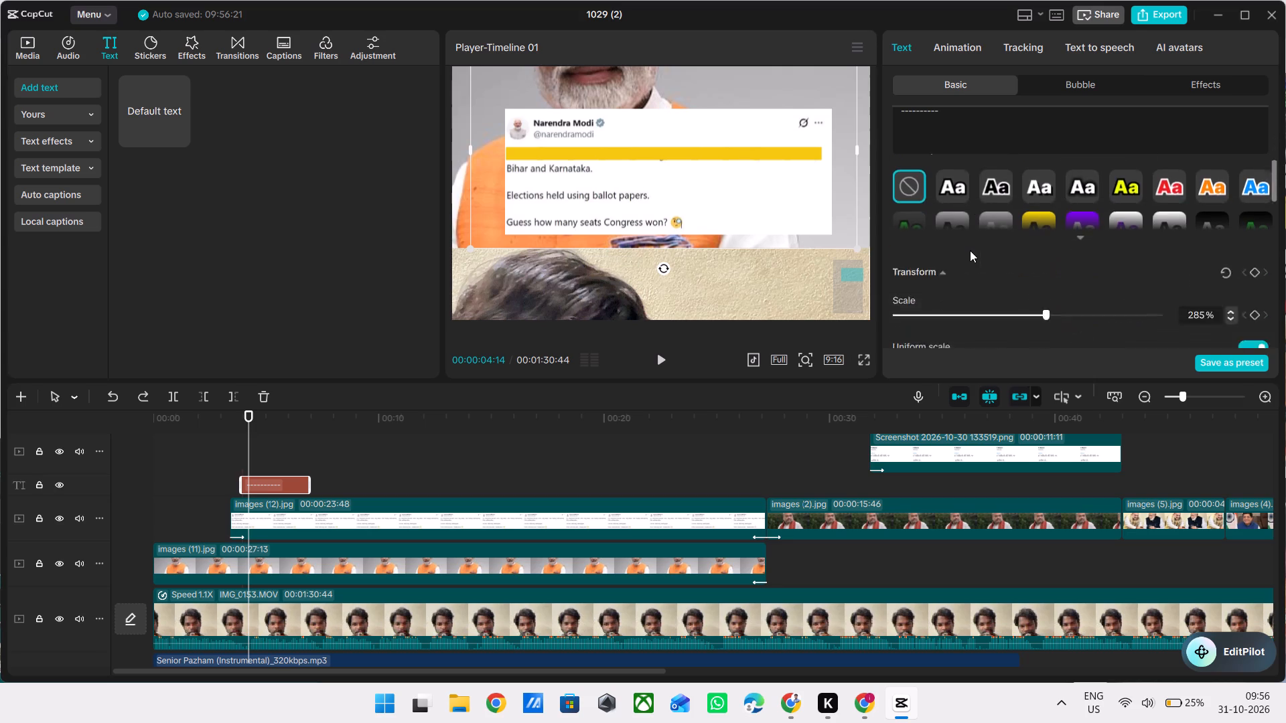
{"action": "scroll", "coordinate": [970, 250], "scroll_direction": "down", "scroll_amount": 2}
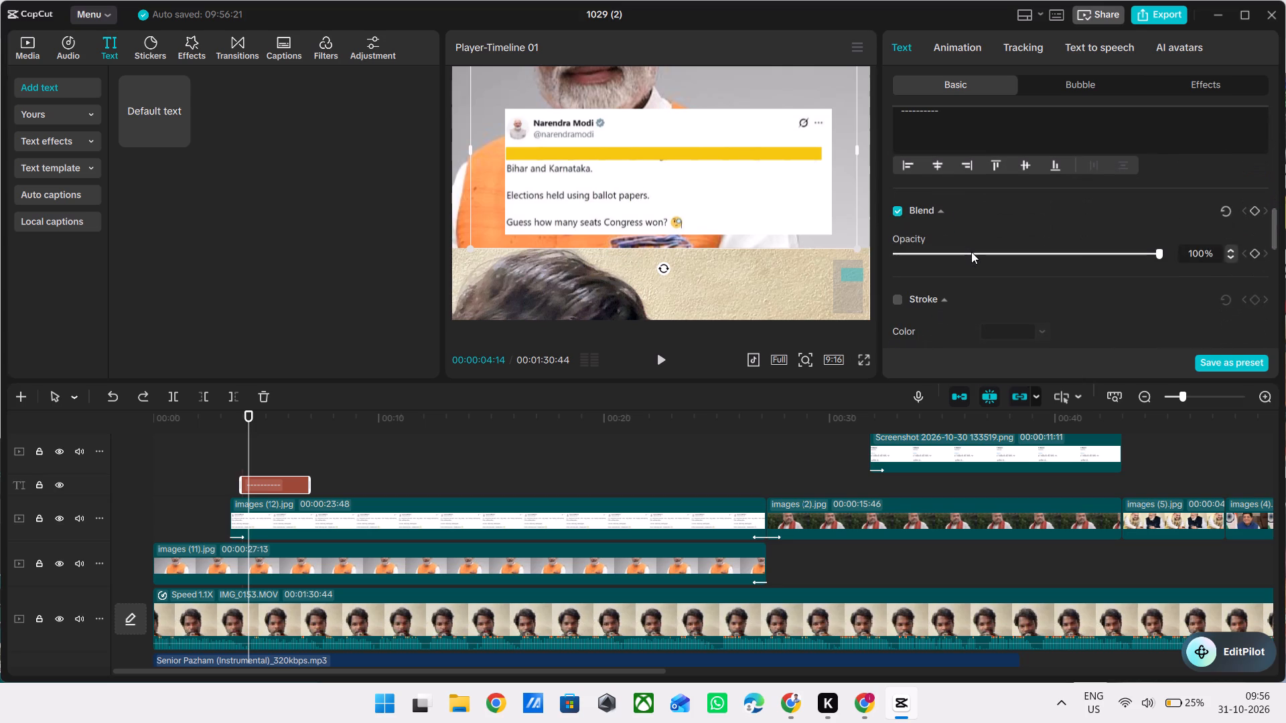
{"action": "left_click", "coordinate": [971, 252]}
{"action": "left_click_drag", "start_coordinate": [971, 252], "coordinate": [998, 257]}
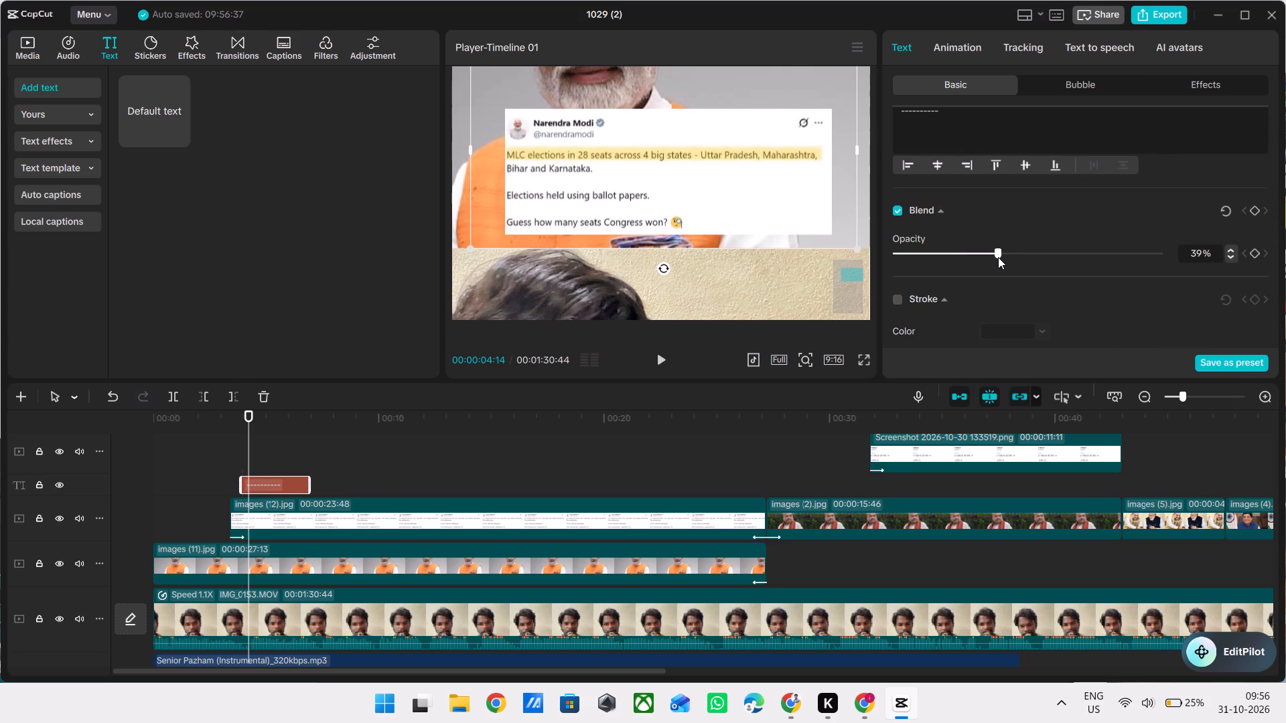
Check the highlighted tweet in the full-screen preview and return to the editor.
{"action": "left_click", "coordinate": [863, 360]}
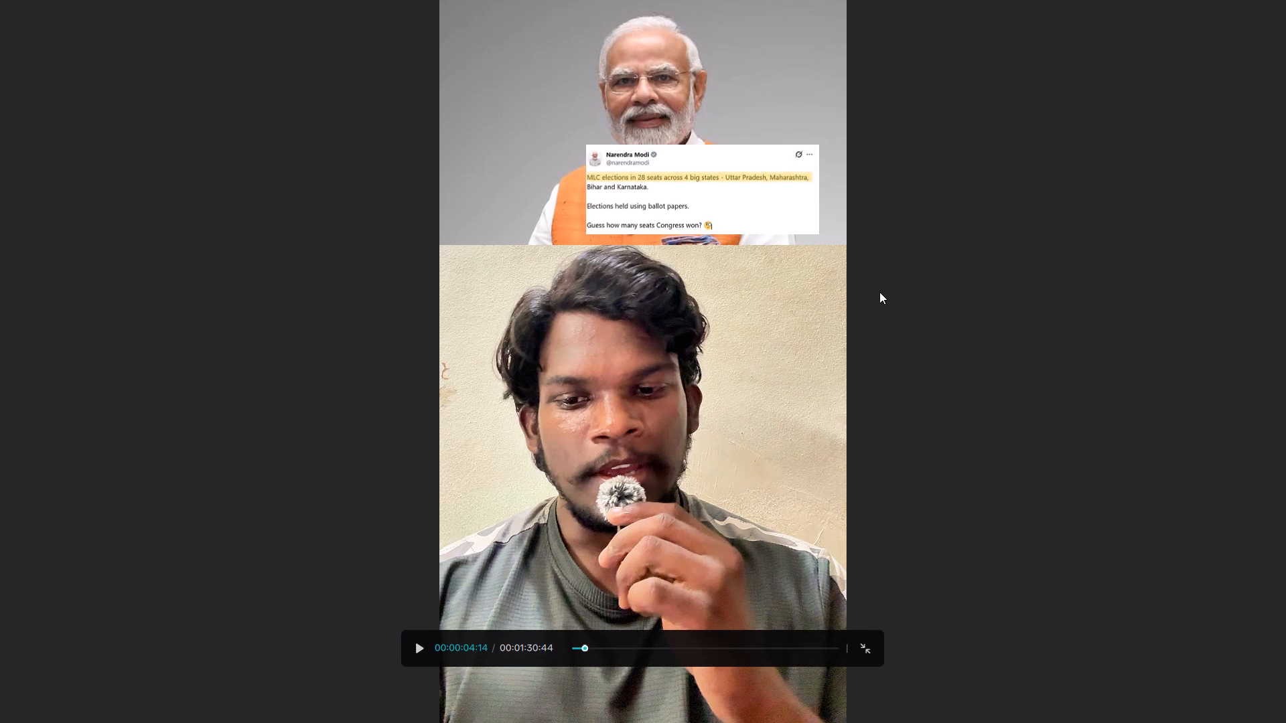
{"action": "key", "text": "Escape"}
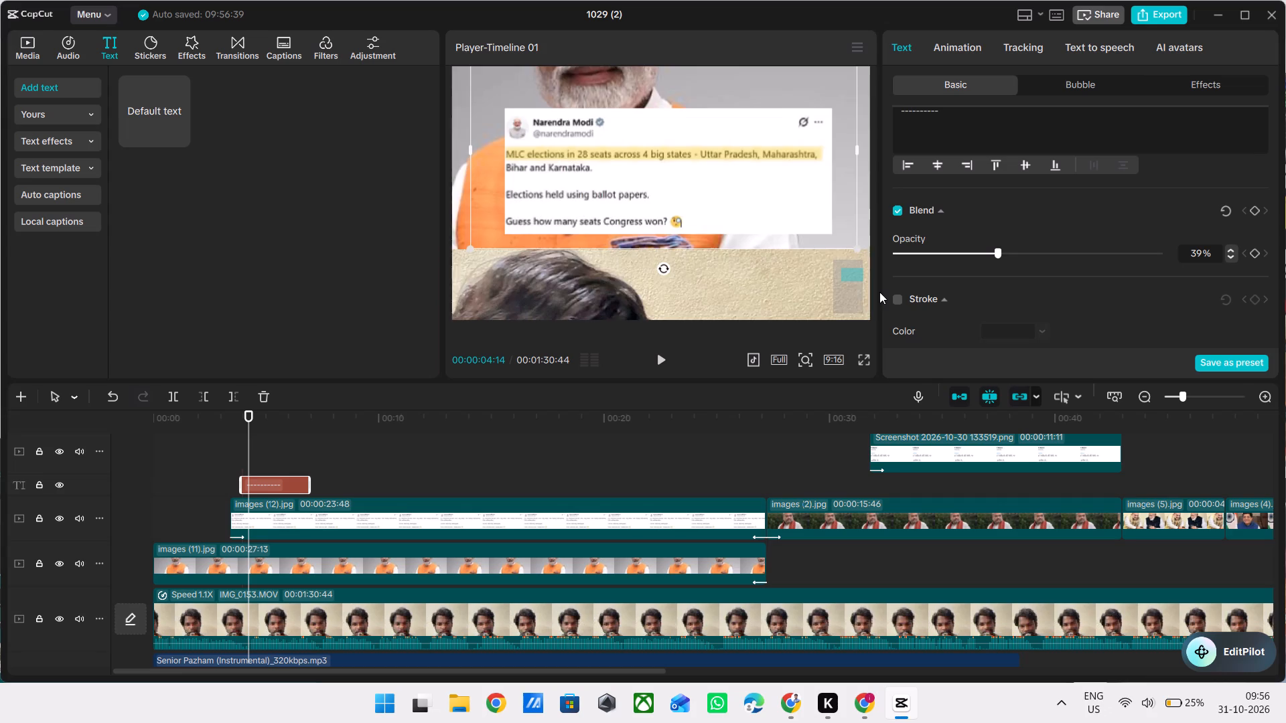
Set the highlight bar's blend opacity to 50%.
{"action": "scroll", "coordinate": [1001, 280], "scroll_direction": "up", "scroll_amount": 2}
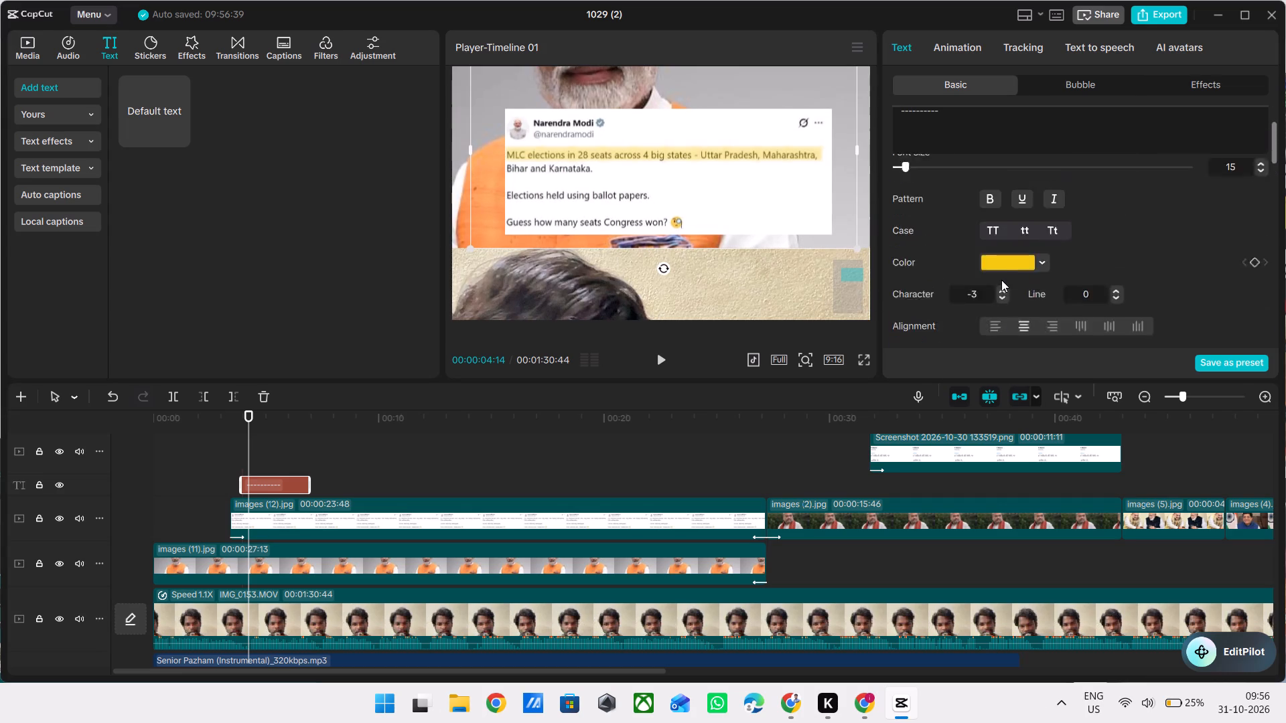
{"action": "scroll", "coordinate": [1001, 280], "scroll_direction": "up", "scroll_amount": 1}
{"action": "scroll", "coordinate": [1001, 280], "scroll_direction": "down", "scroll_amount": 1}
{"action": "scroll", "coordinate": [1001, 280], "scroll_direction": "up", "scroll_amount": 1}
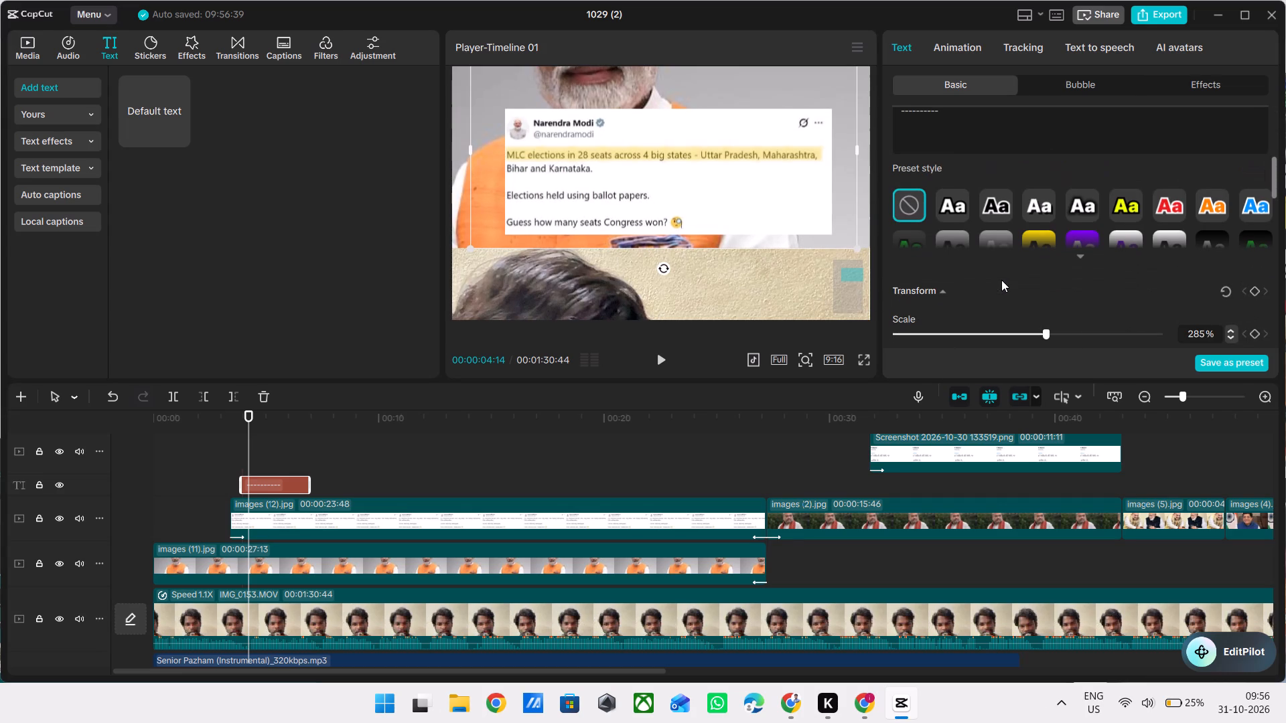
{"action": "scroll", "coordinate": [1001, 280], "scroll_direction": "up", "scroll_amount": 1}
{"action": "scroll", "coordinate": [1013, 237], "scroll_direction": "down", "scroll_amount": 1}
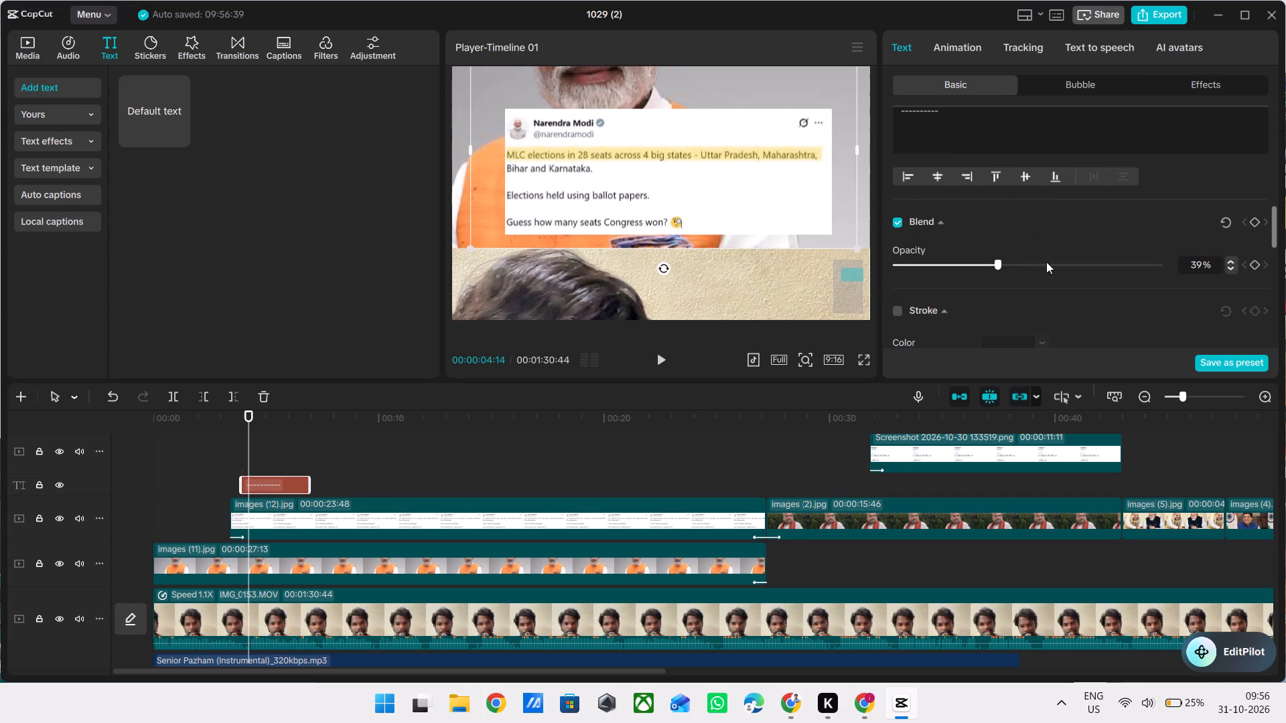
{"action": "left_click", "coordinate": [1044, 262]}
{"action": "left_click_drag", "start_coordinate": [1044, 262], "coordinate": [1033, 264]}
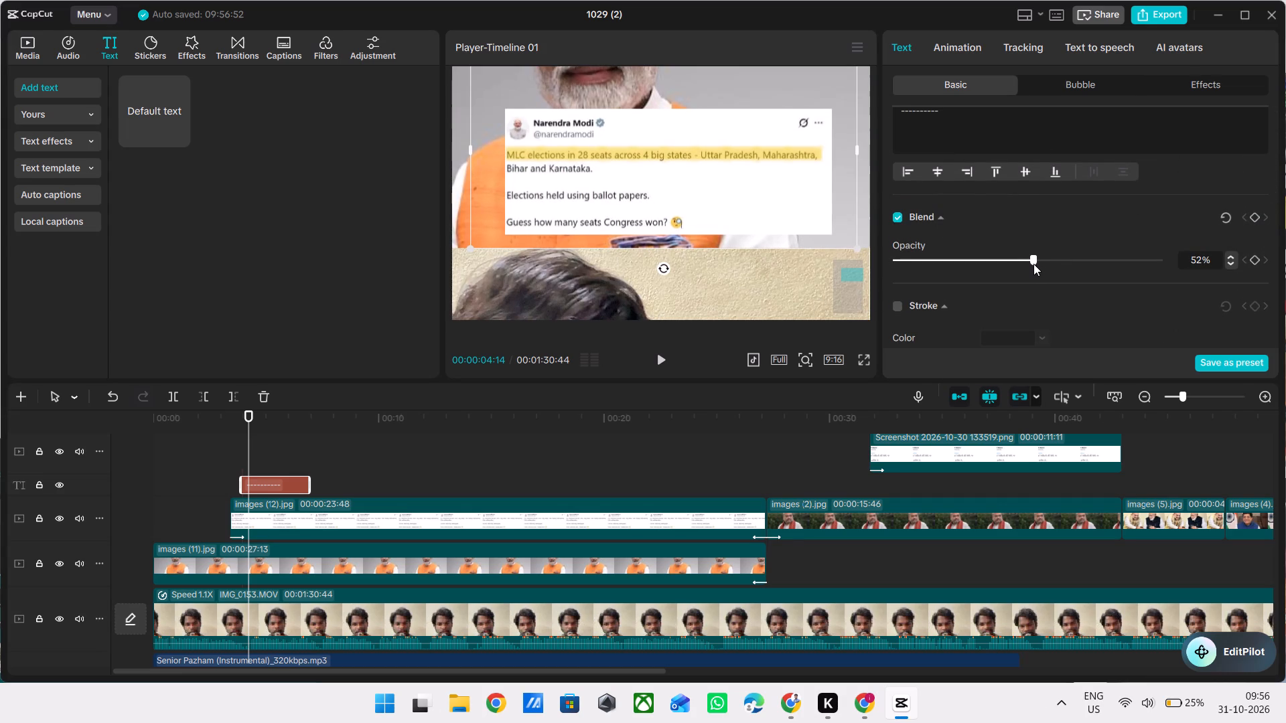
{"action": "left_click_drag", "start_coordinate": [1033, 264], "coordinate": [1027, 264]}
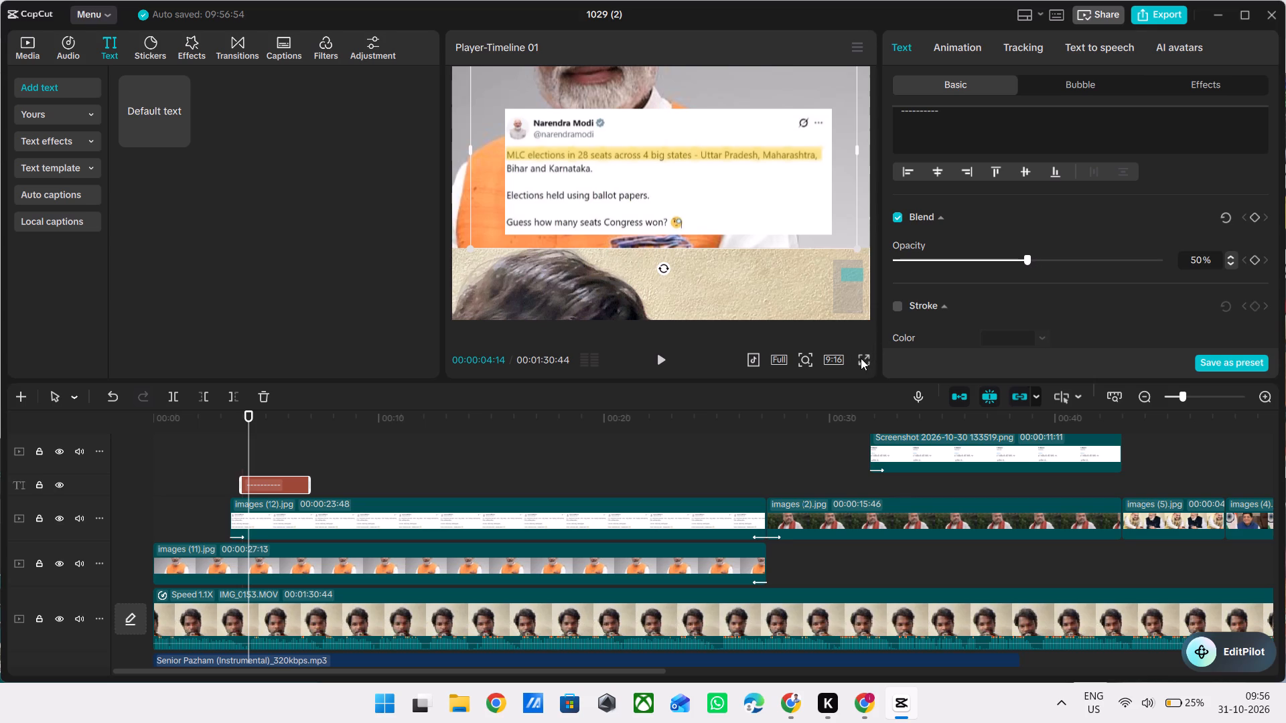
Check the highlighted tweet in the full-screen preview and return to the editor.
{"action": "left_click", "coordinate": [861, 358]}
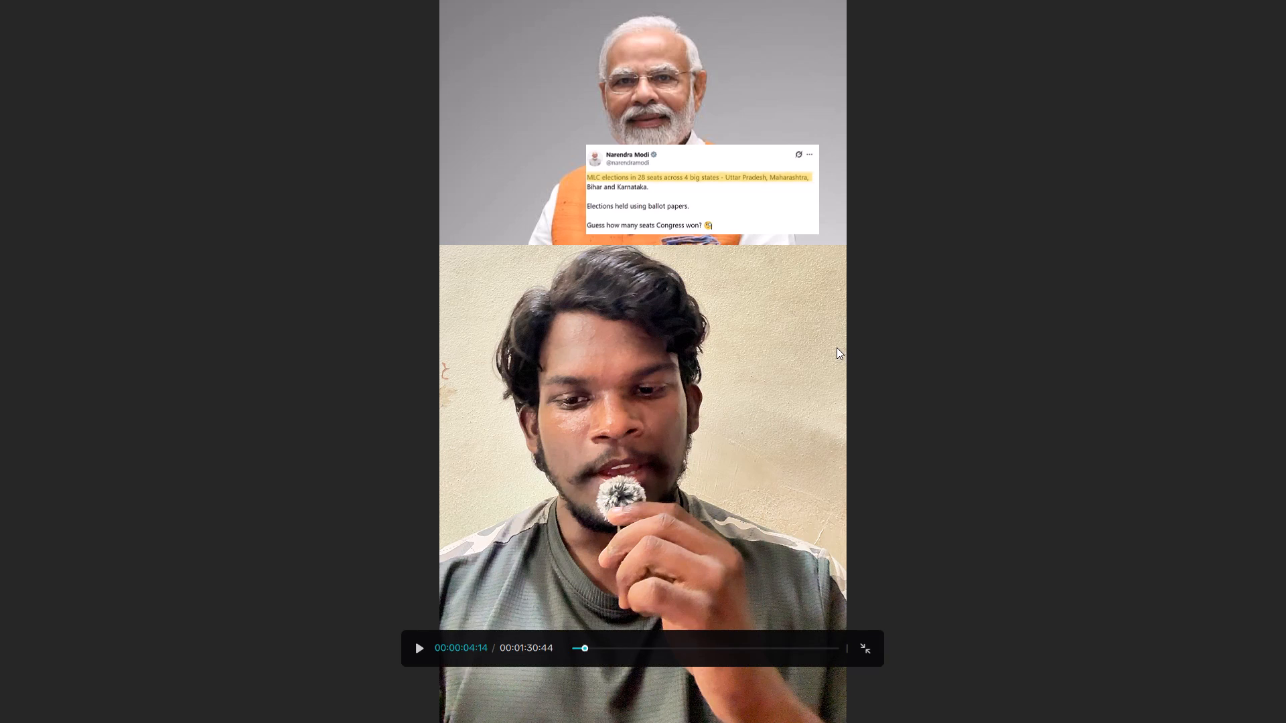
{"action": "key", "text": "Escape"}
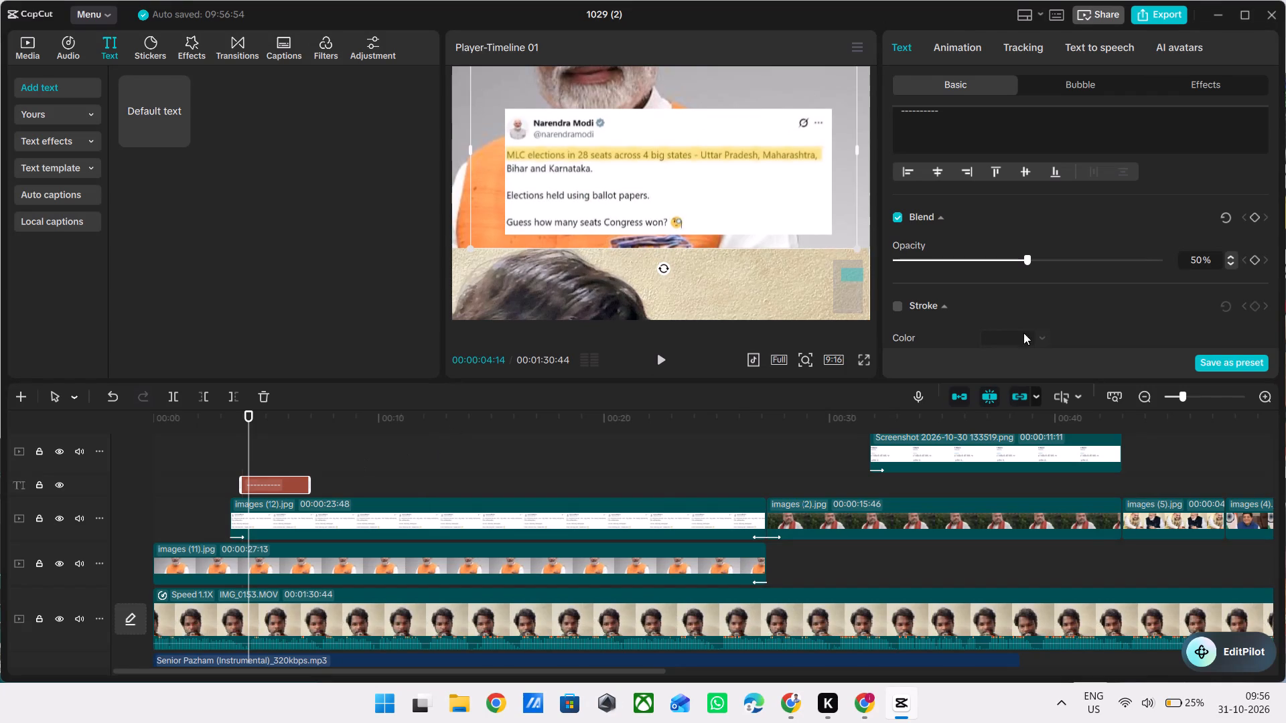
Search the highlight text's In animations for "right".
{"action": "left_click", "coordinate": [961, 52]}
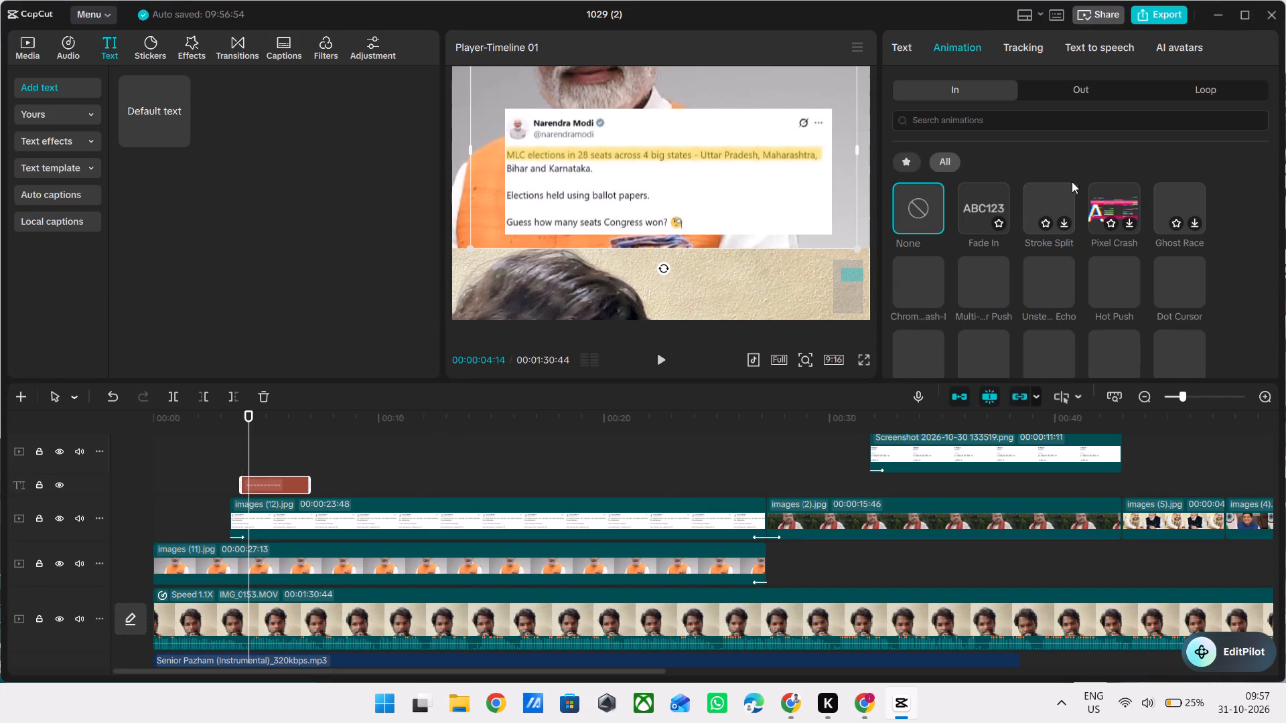
{"action": "left_click", "coordinate": [1035, 124]}
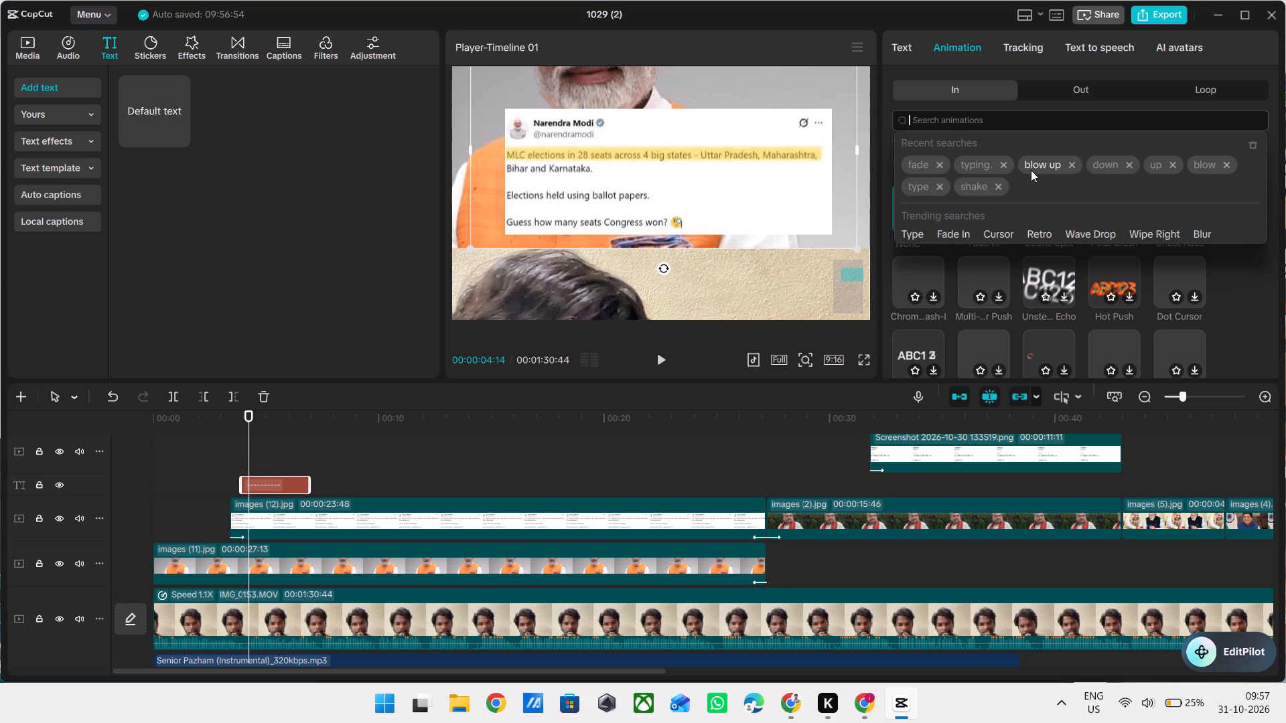
{"action": "key", "text": "r"}
{"action": "type", "text": "ight"}
{"action": "key", "text": "Return"}
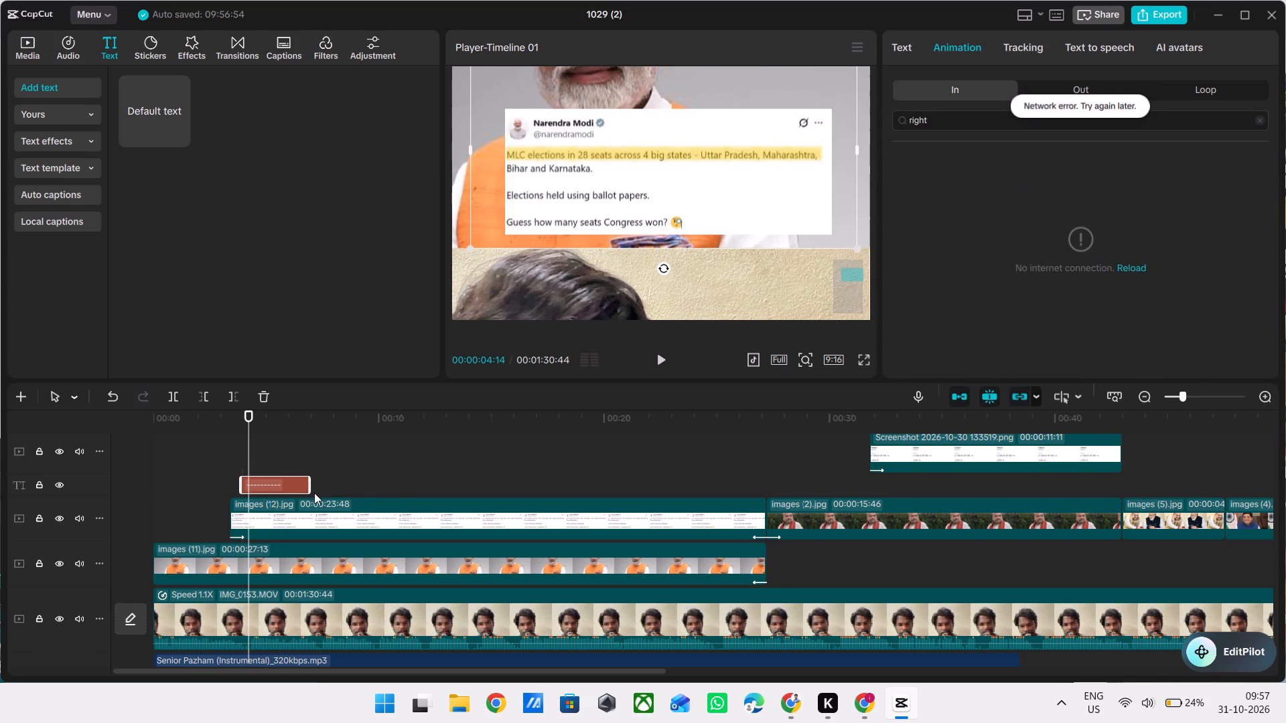
Play the timeline from about 3 s, just before the tweet image and its highlight appear.
{"action": "double_click", "coordinate": [358, 487]}
{"action": "left_click_drag", "start_coordinate": [358, 487], "coordinate": [223, 499]}
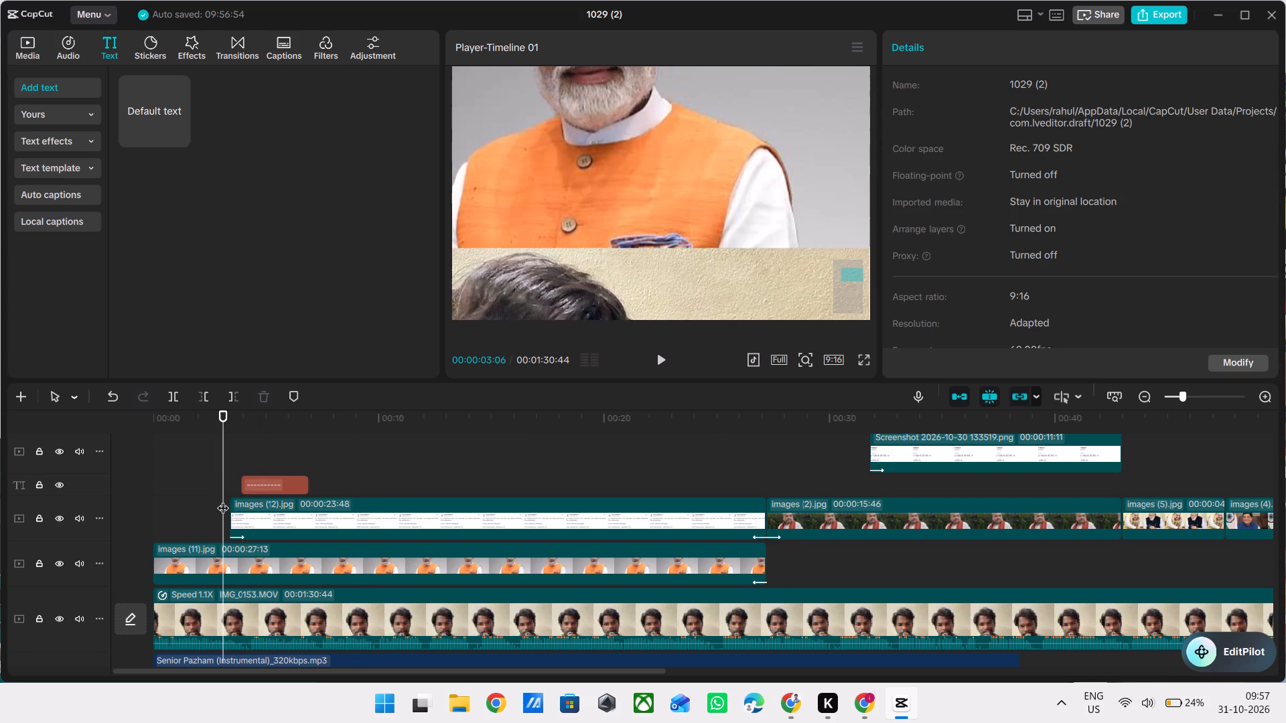
{"action": "key", "text": "space"}
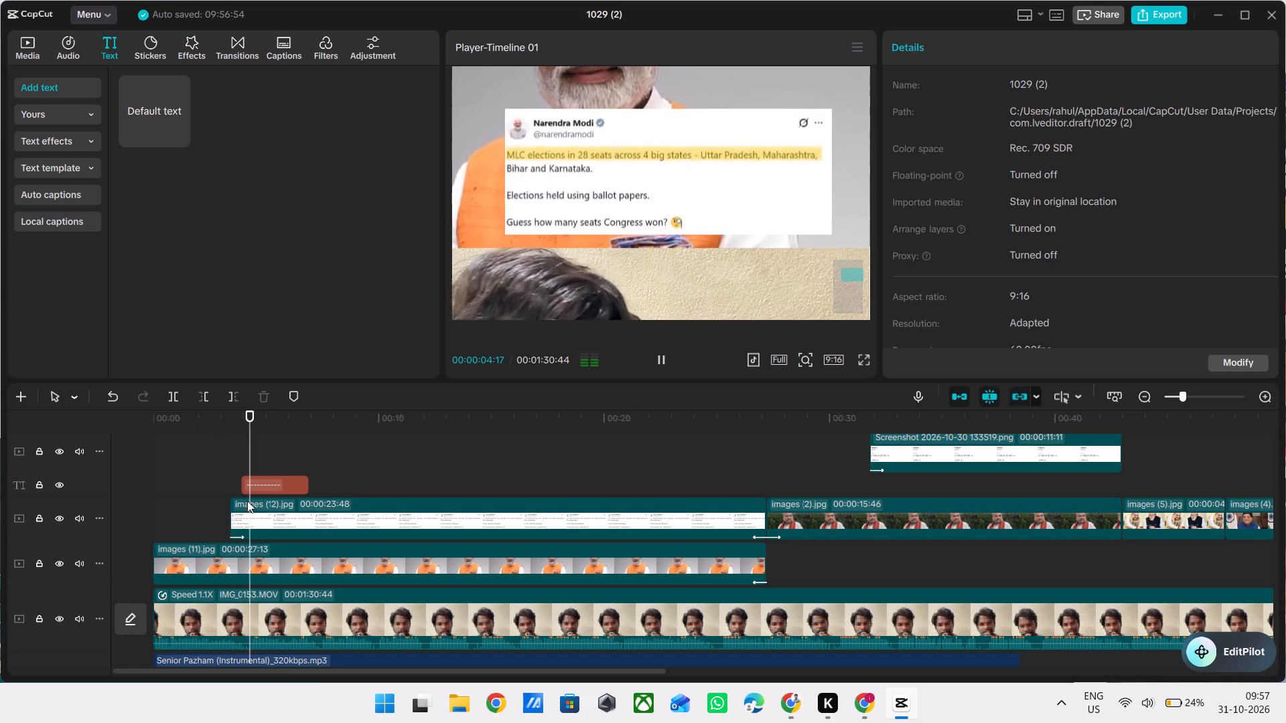
Extend the end of the highlight text clip to about 17 s on the timeline.
{"action": "left_click", "coordinate": [291, 489]}
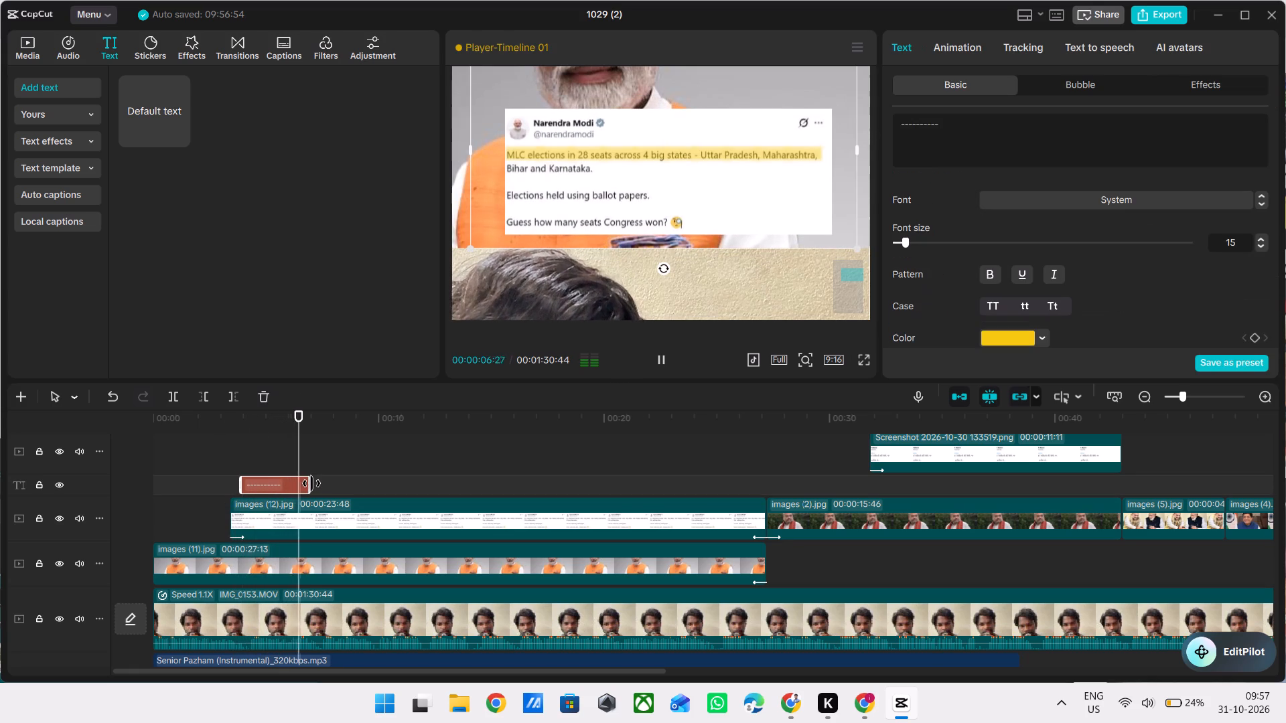
{"action": "left_click_drag", "start_coordinate": [311, 484], "coordinate": [536, 506]}
{"action": "key", "text": "space"}
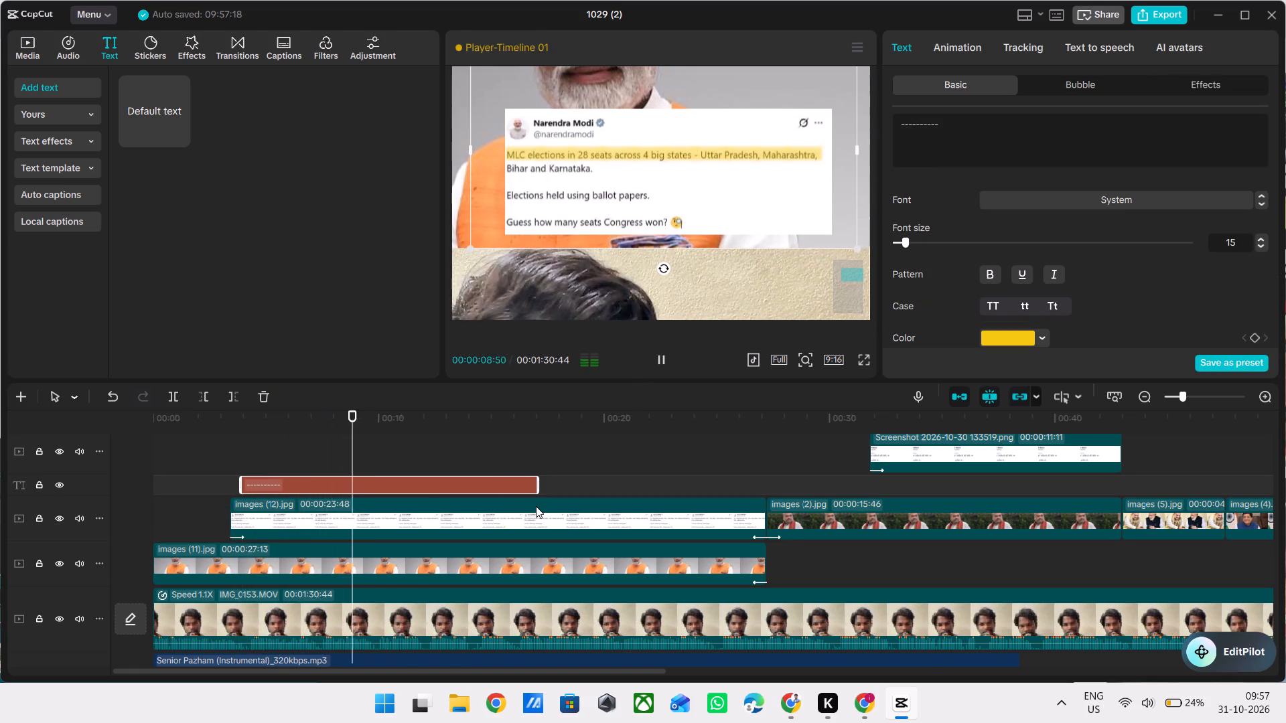
{"action": "key", "text": "space"}
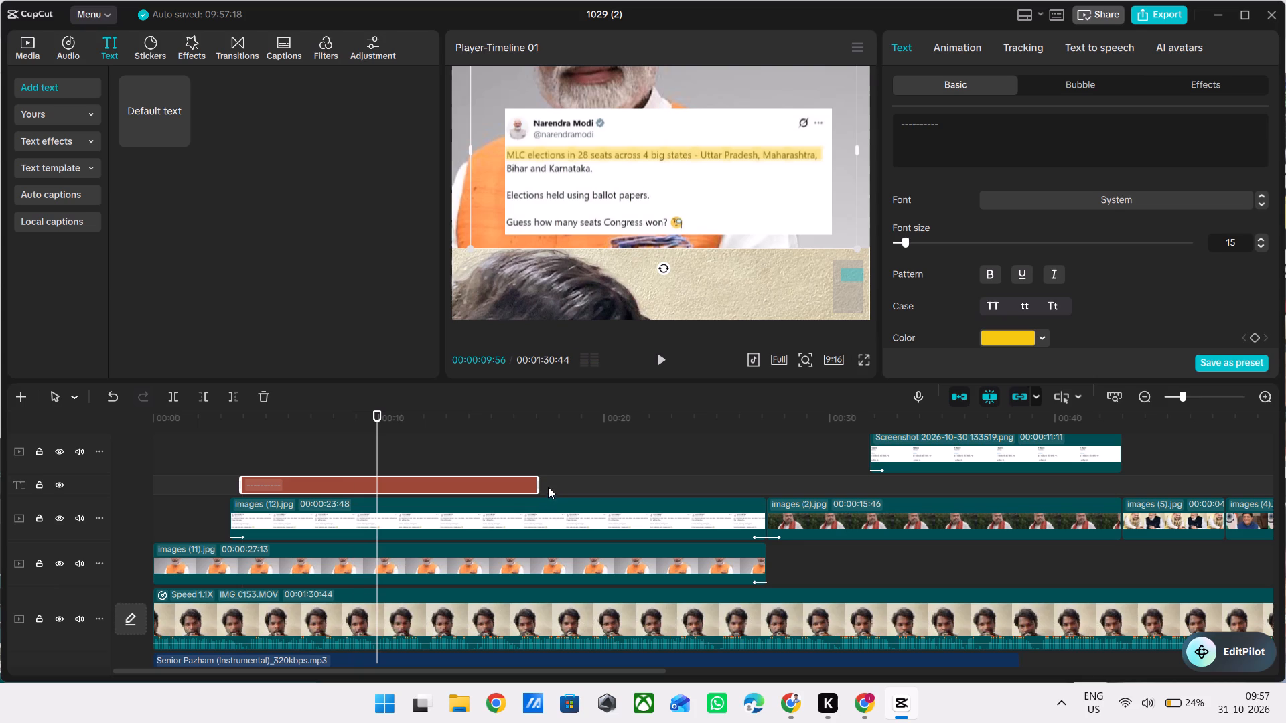
Check the highlighted tweet at about 12 s with the whole vertical frame in view.
{"action": "double_click", "coordinate": [410, 456]}
{"action": "left_click_drag", "start_coordinate": [410, 456], "coordinate": [437, 457]}
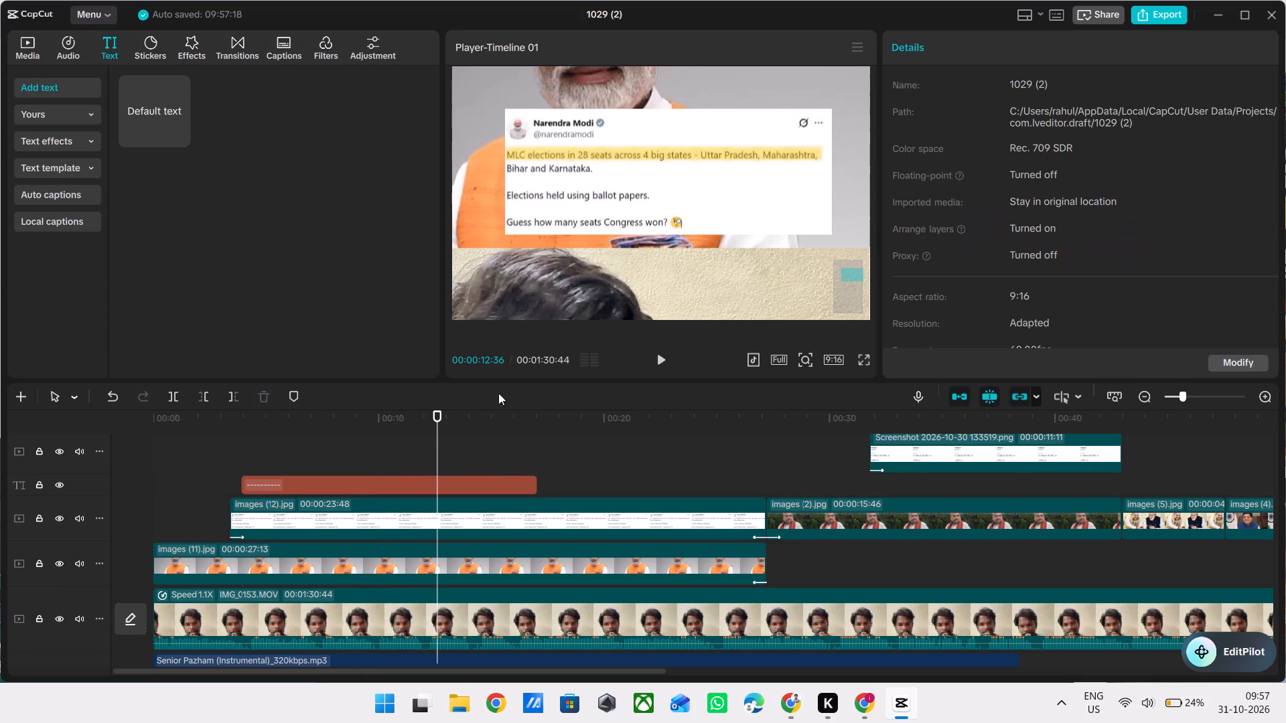
{"action": "scroll", "coordinate": [807, 260], "scroll_direction": "down", "scroll_amount": 14, "text": "ctrl"}
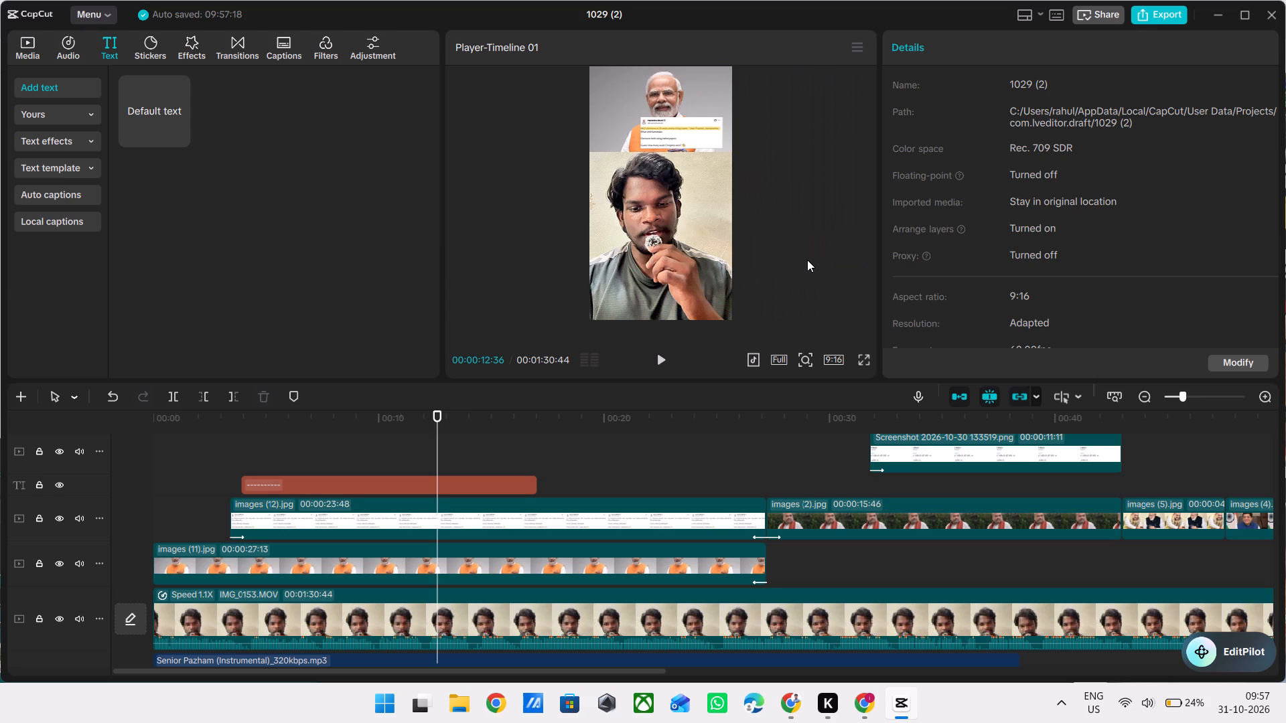
Close the 1029 (2) project and exit CapCut.
{"action": "left_click", "coordinate": [1278, 17]}
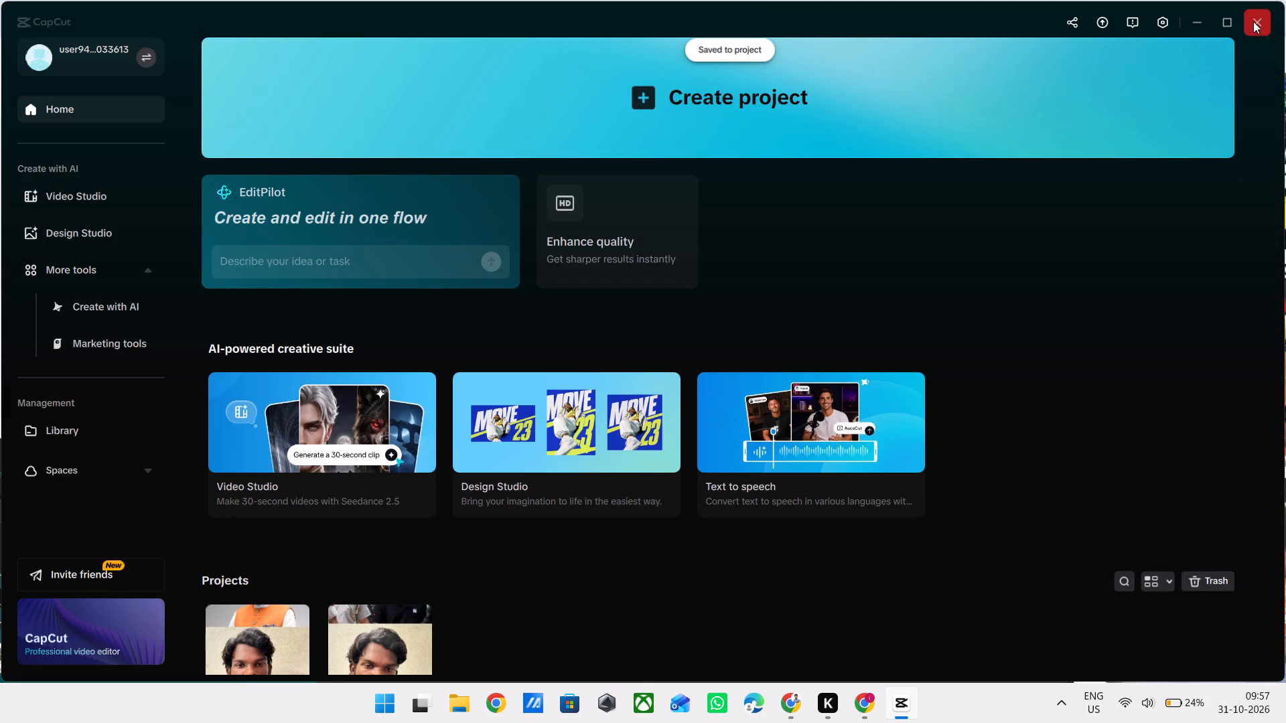
{"action": "left_click", "coordinate": [1253, 21]}
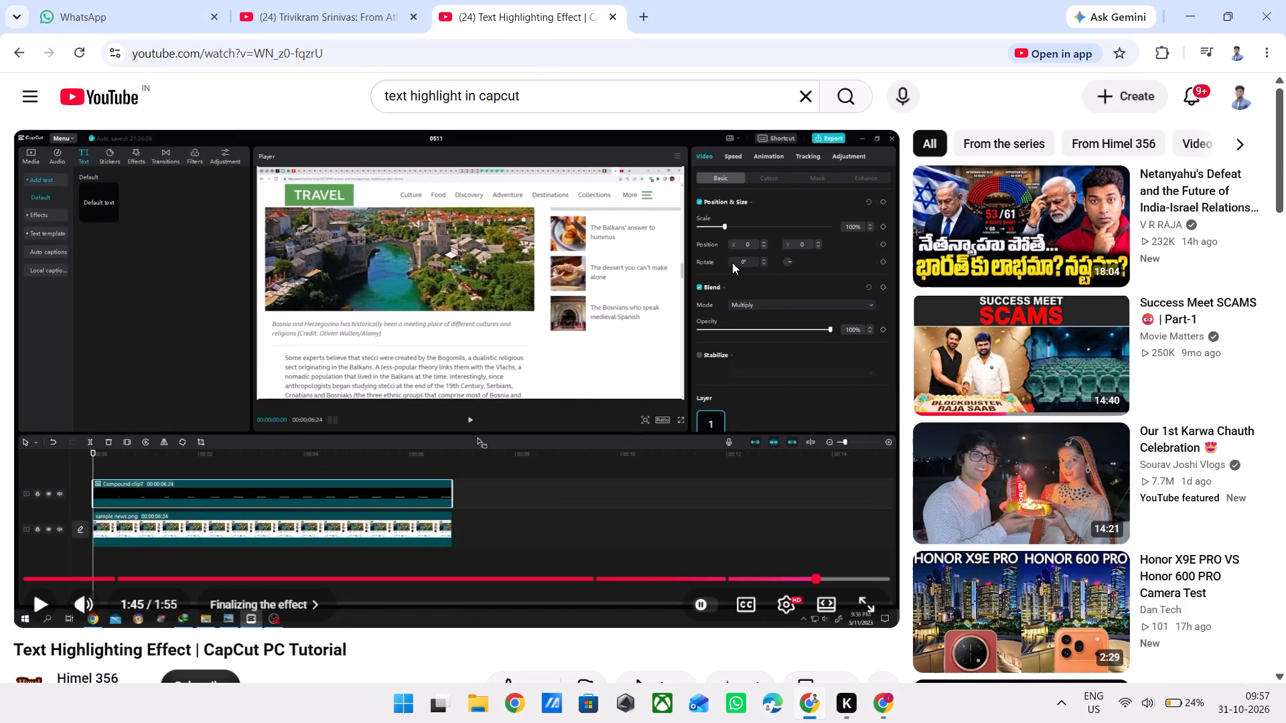
In Chrome, close the tab with the Text Highlighting Effect CapCut tutorial.
{"action": "left_click", "coordinate": [648, 310]}
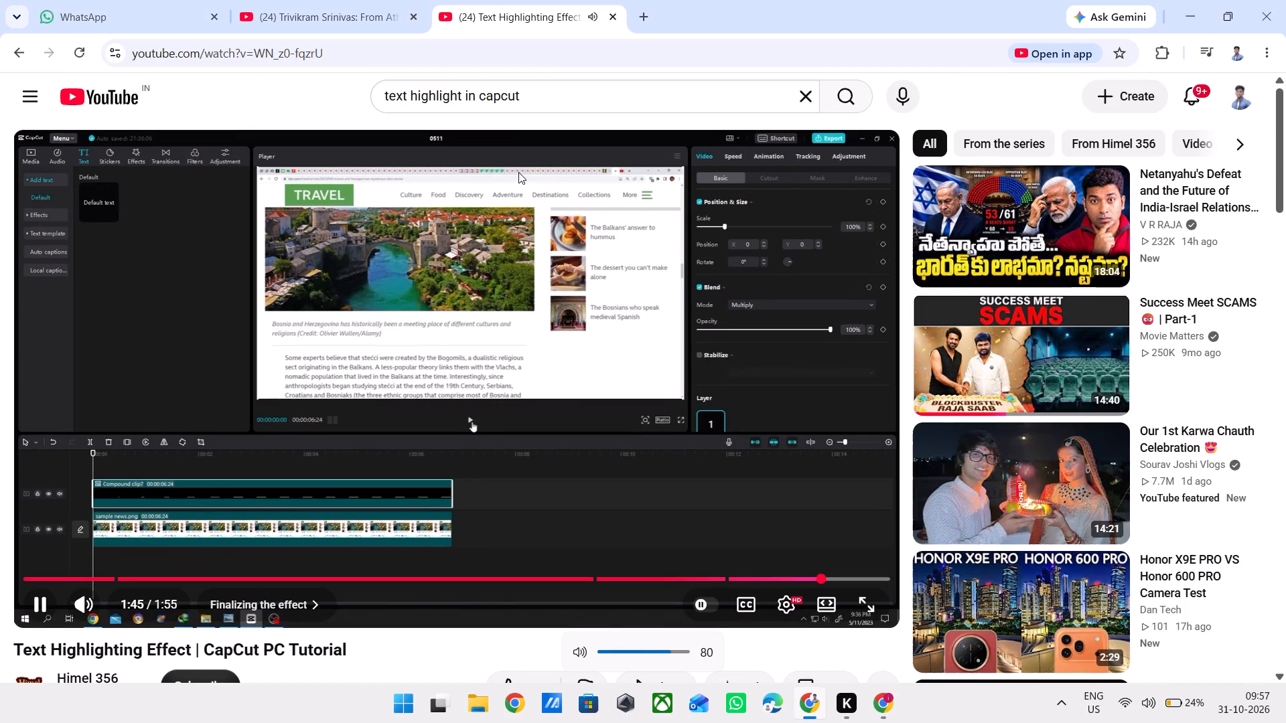
{"action": "left_click", "coordinate": [338, 0]}
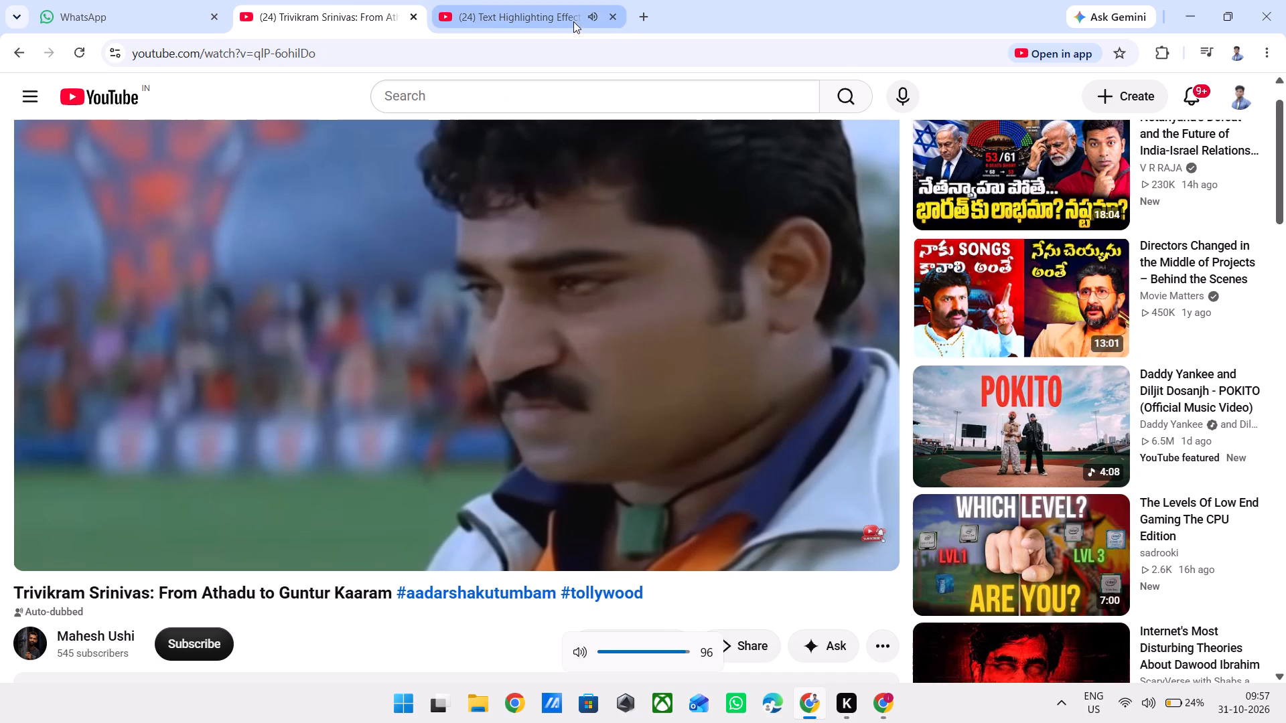
{"action": "left_click", "coordinate": [612, 12]}
{"action": "key", "text": "space"}
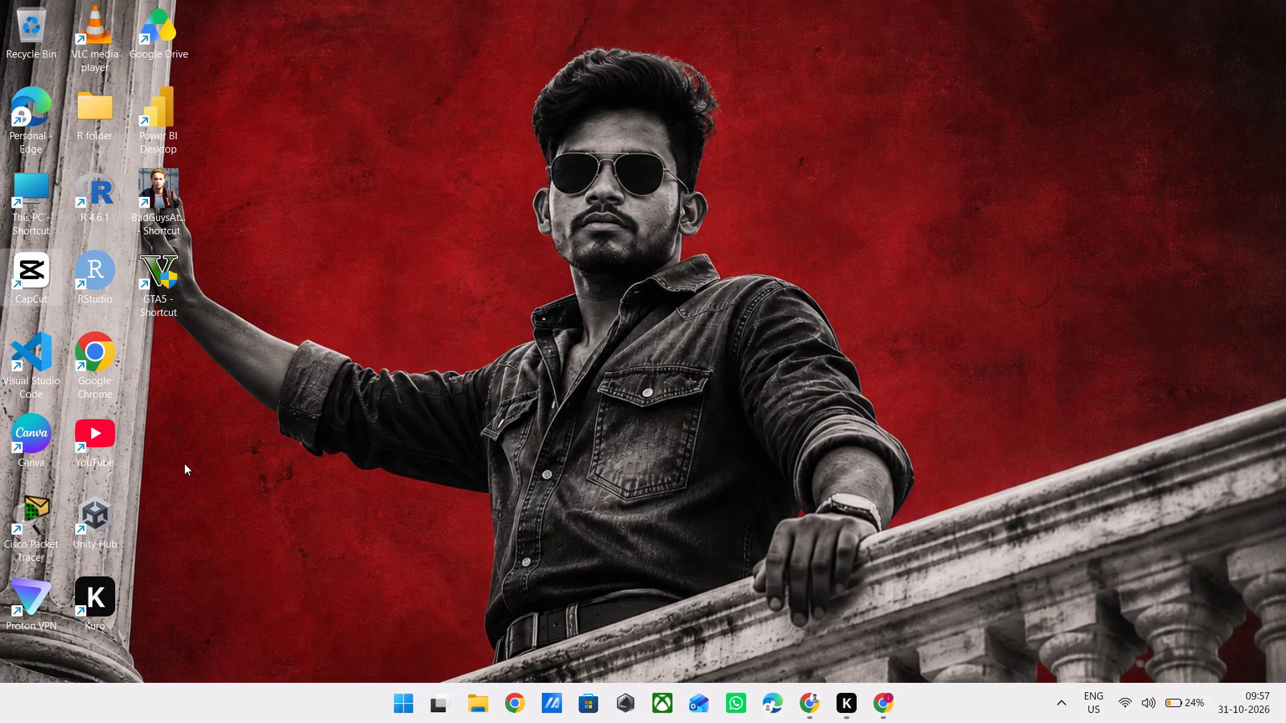
Launch Proton VPN from the desktop.
{"action": "double_click", "coordinate": [31, 594]}
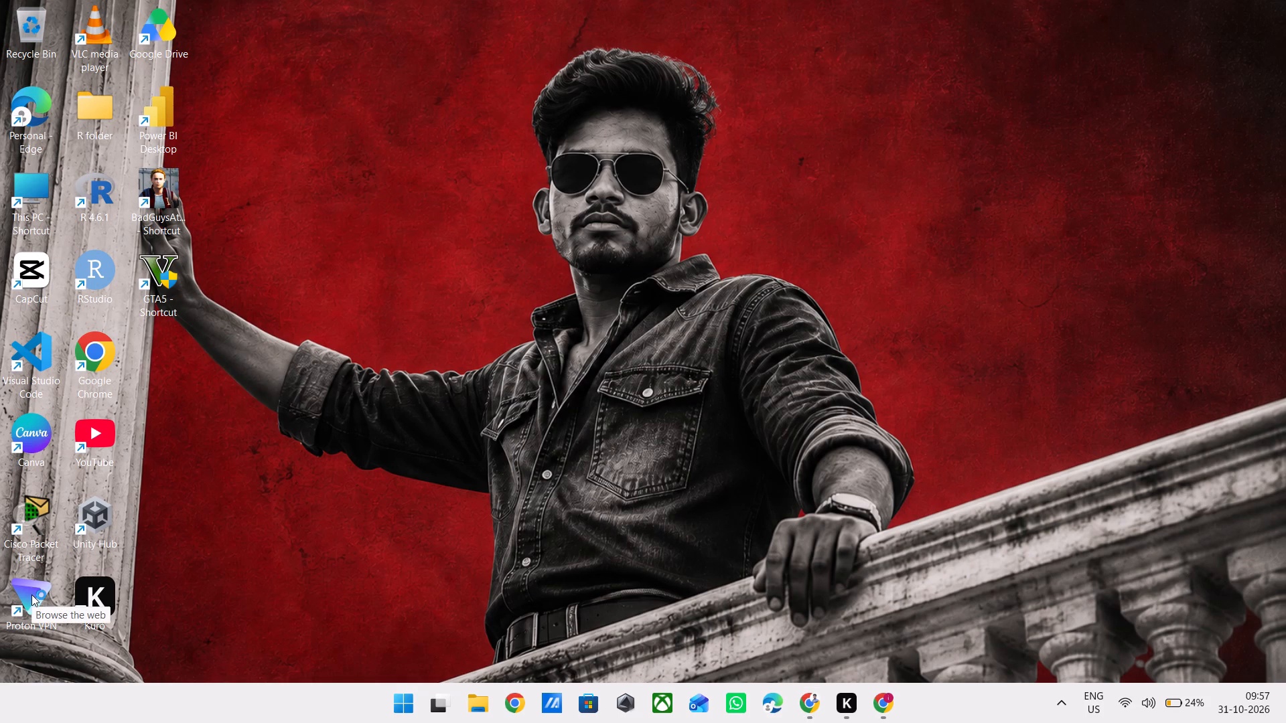
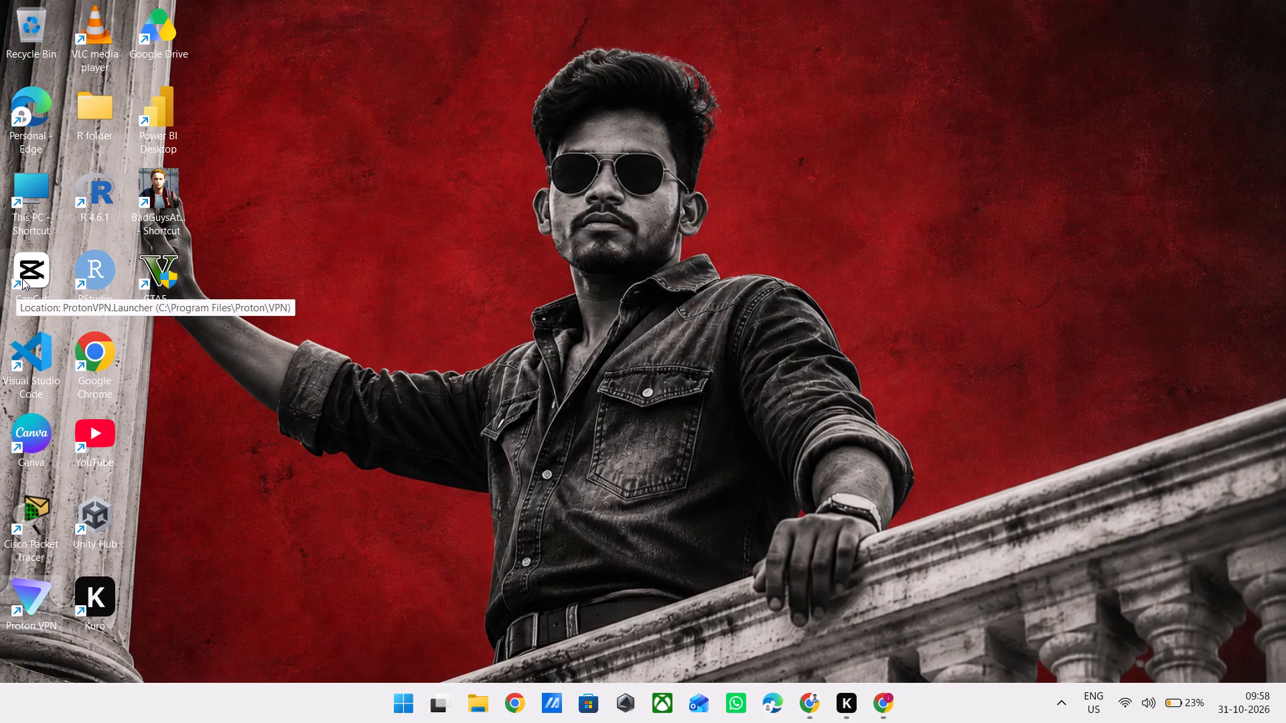
Launch CapCut from the desktop.
{"action": "double_click", "coordinate": [37, 268]}
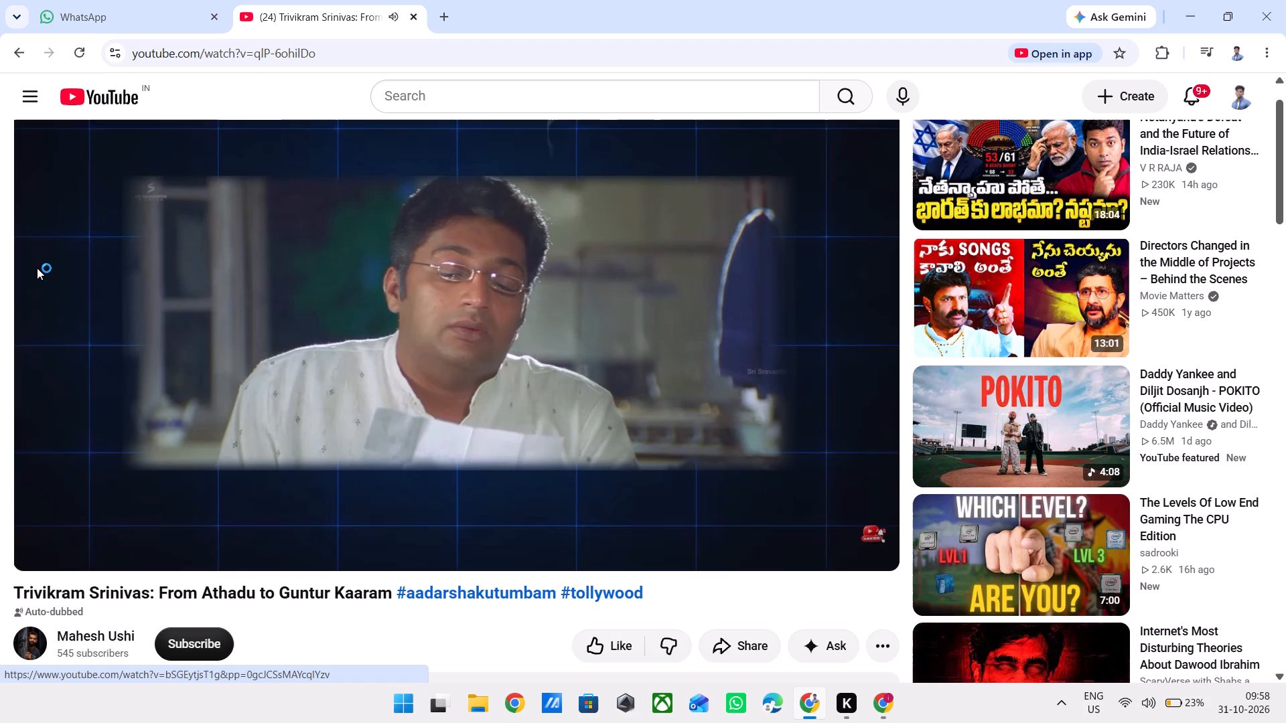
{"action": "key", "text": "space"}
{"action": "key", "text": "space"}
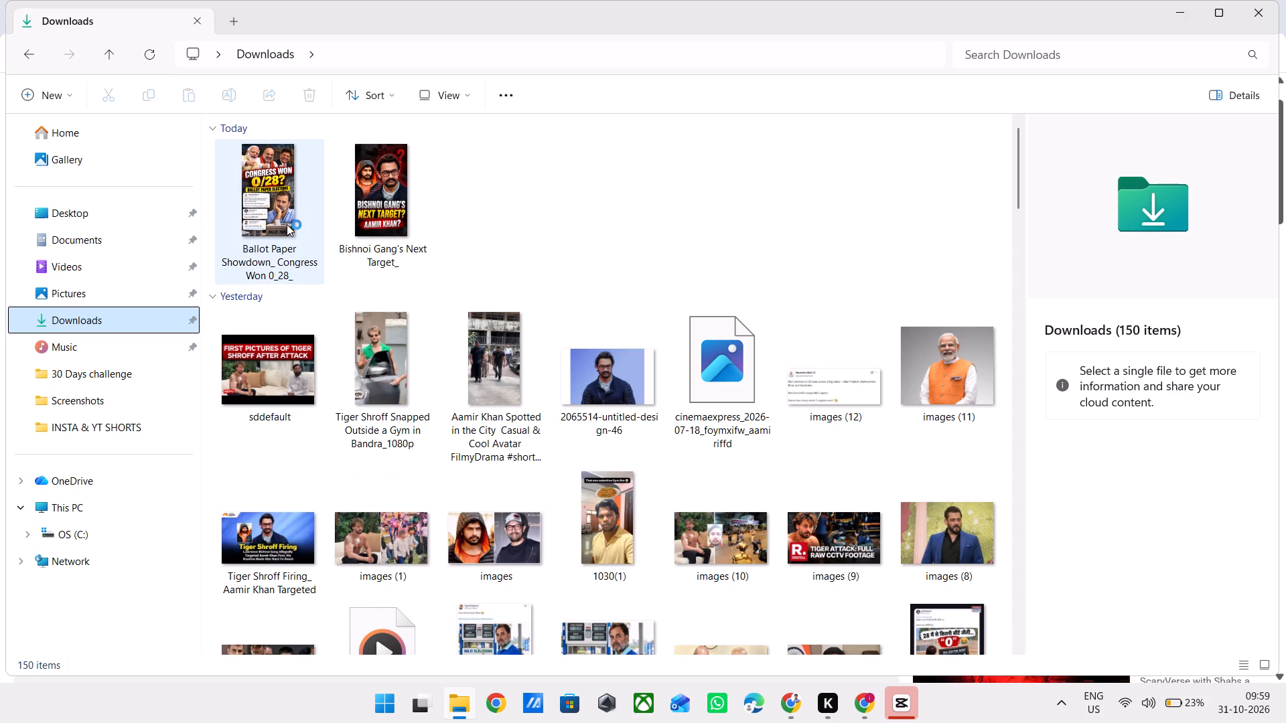
{"action": "left_click", "coordinate": [287, 224]}
{"action": "left_click", "coordinate": [354, 220]}
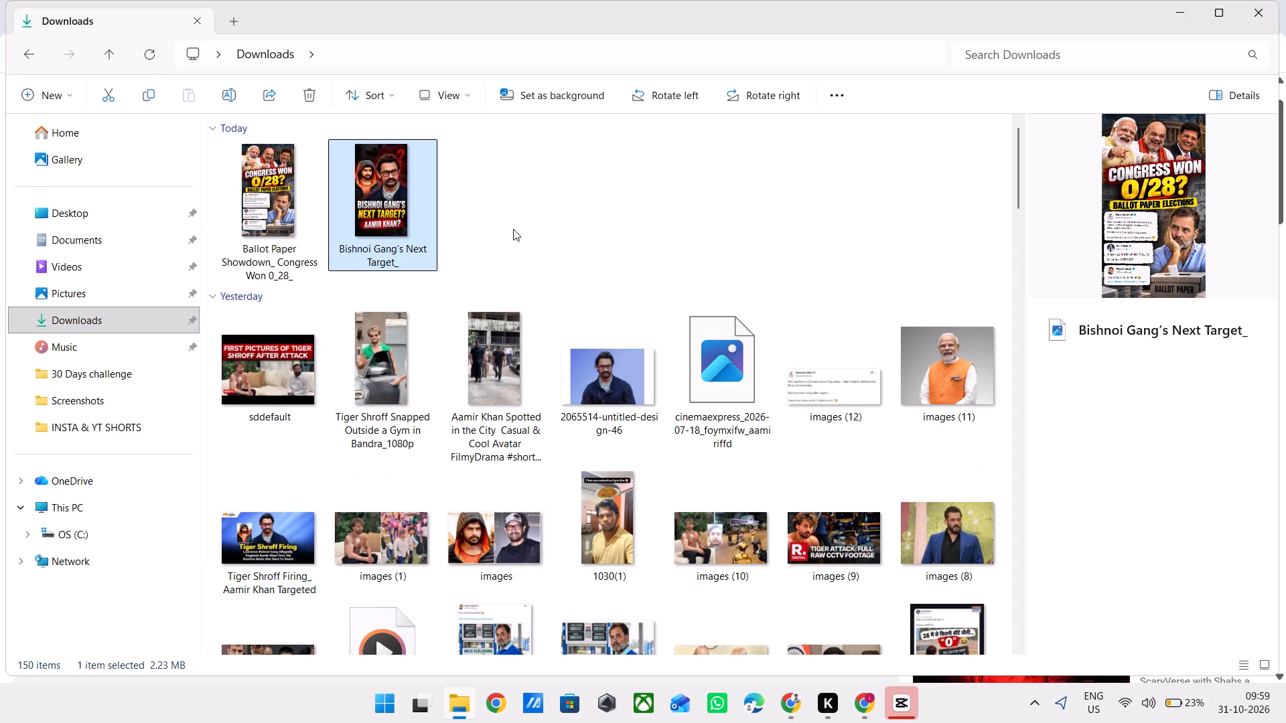
{"action": "scroll", "coordinate": [530, 215], "scroll_direction": "down", "scroll_amount": 1}
{"action": "scroll", "coordinate": [530, 215], "scroll_direction": "up", "scroll_amount": 2}
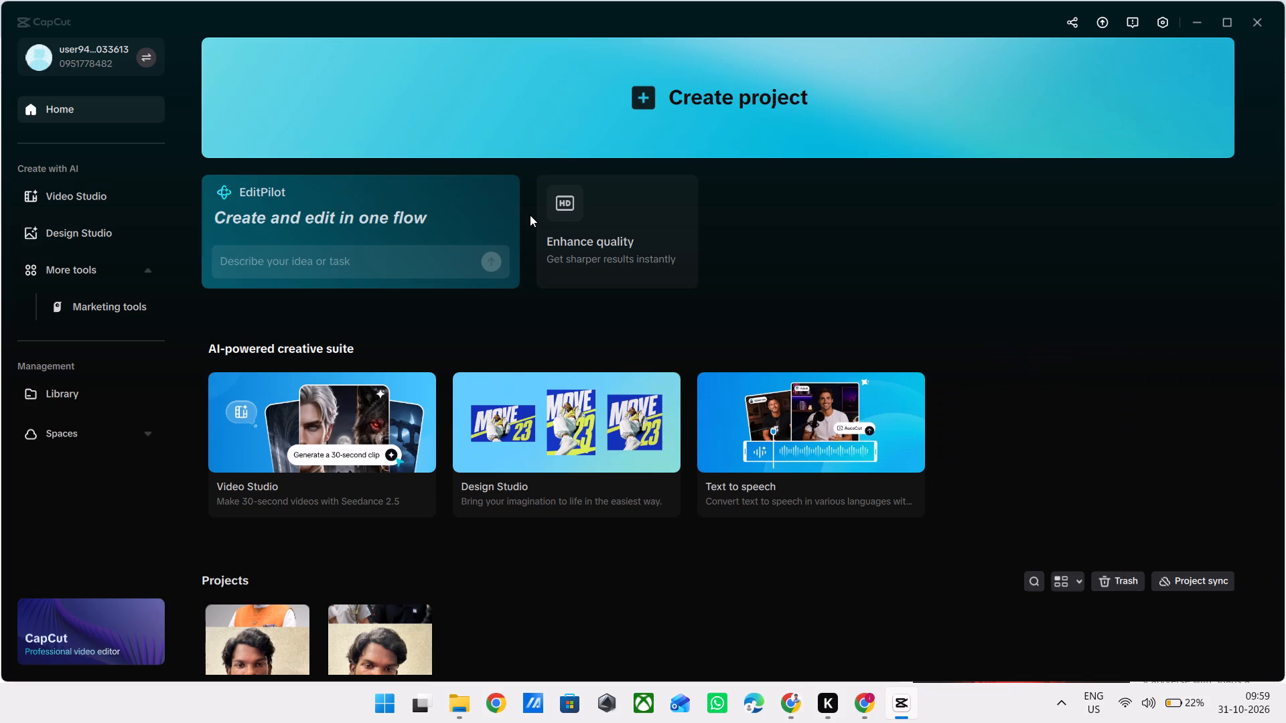
In CapCut, open the 1029 (2) project.
{"action": "scroll", "coordinate": [509, 458], "scroll_direction": "down", "scroll_amount": 4}
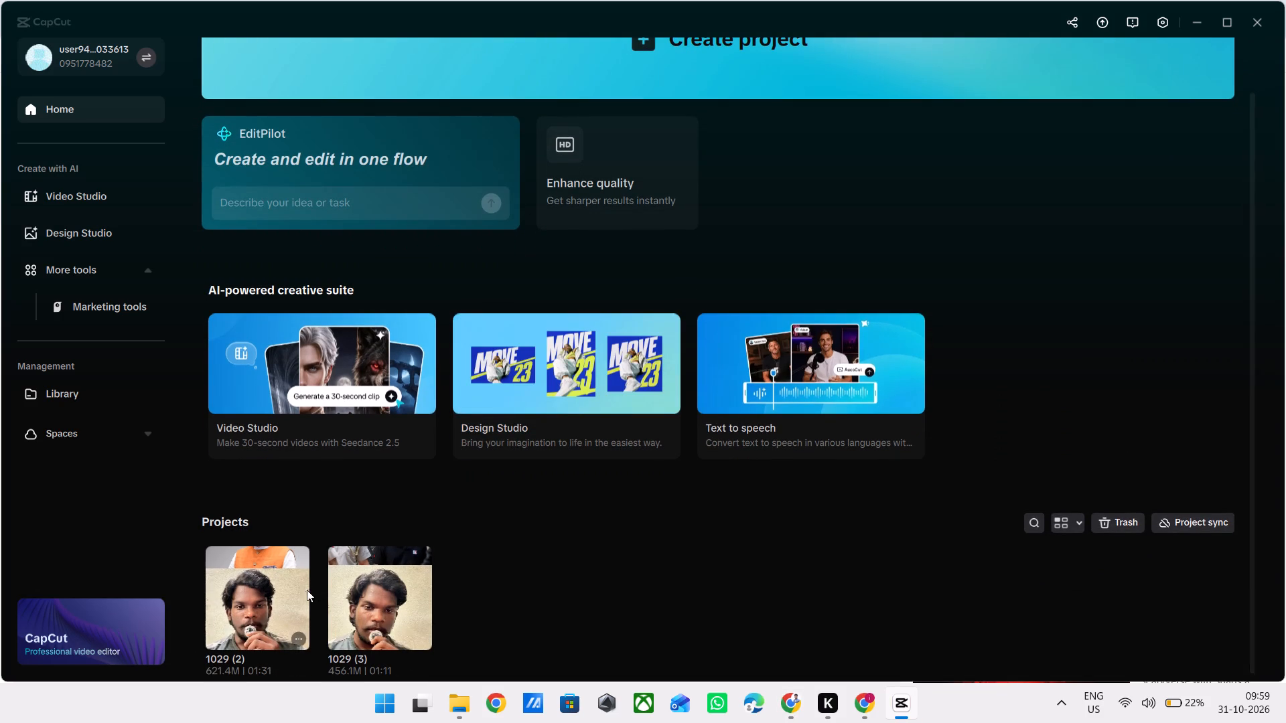
{"action": "left_click", "coordinate": [249, 627]}
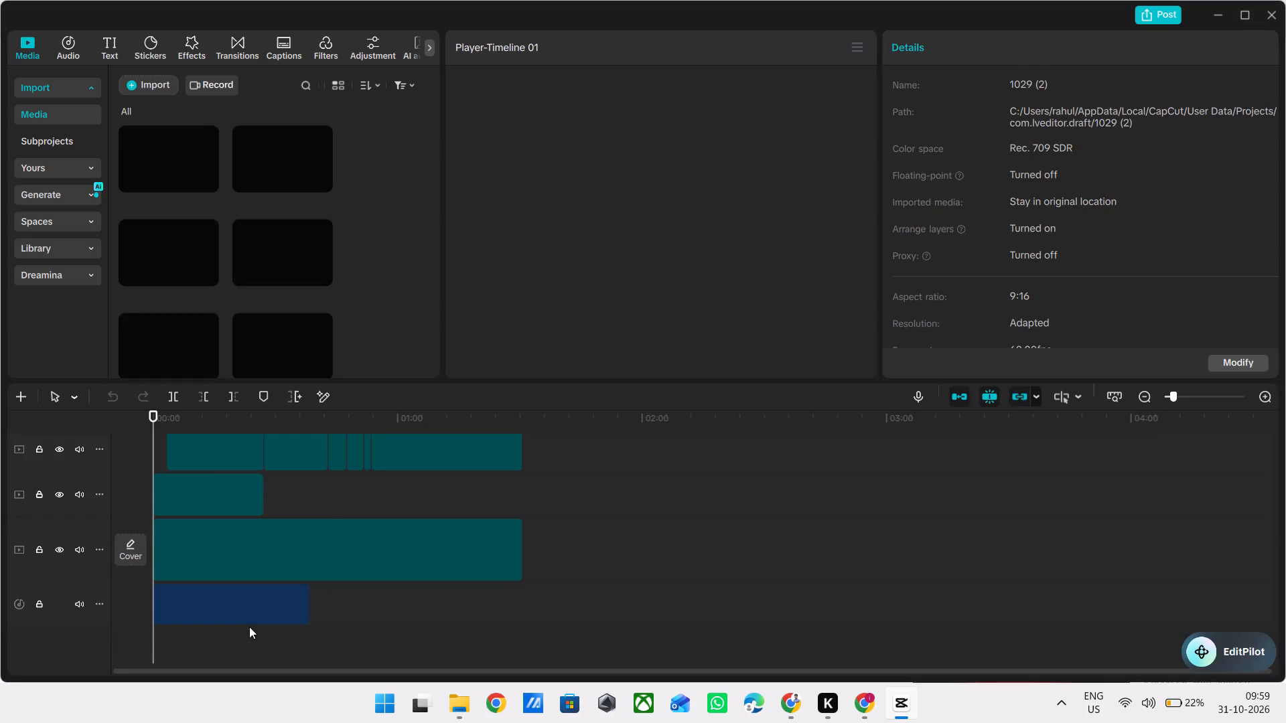
Search the In animations for "right" and apply Wipe Right to the yellow highlight text clip starting at about 4 s.
{"action": "scroll", "coordinate": [208, 573], "scroll_direction": "up", "scroll_amount": 1}
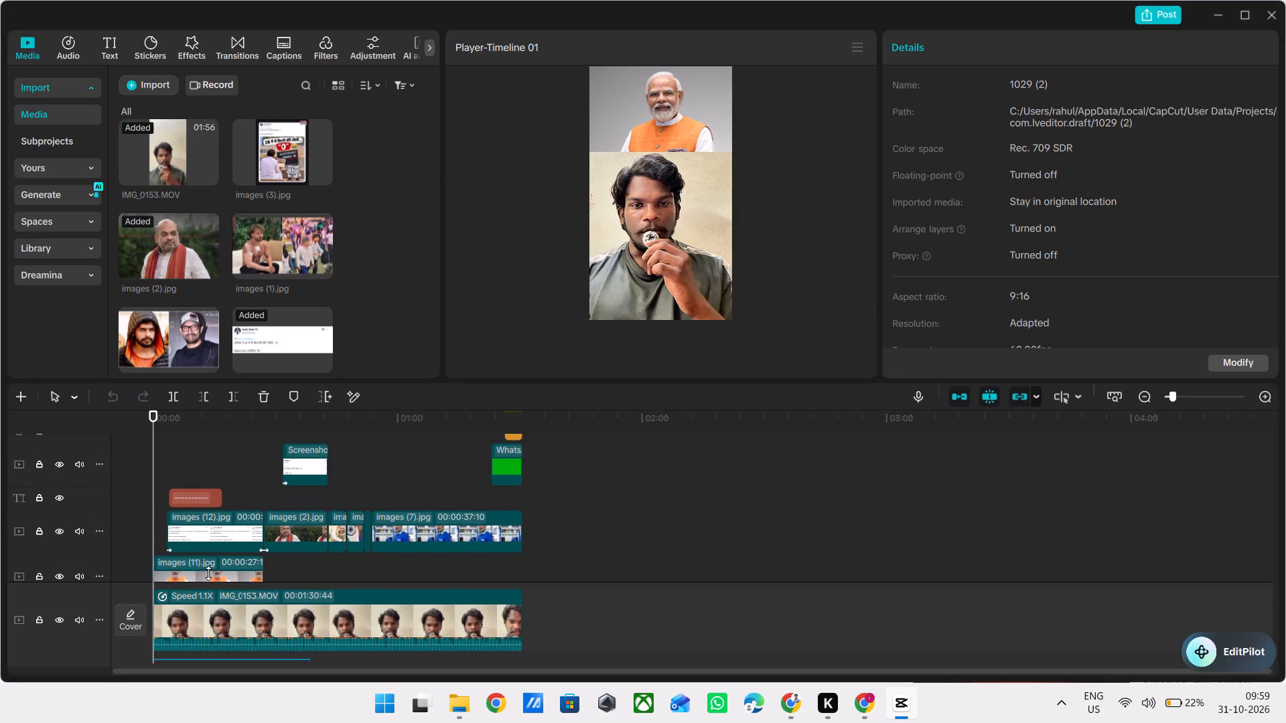
{"action": "scroll", "coordinate": [208, 573], "scroll_direction": "up", "scroll_amount": 7, "text": "ctrl"}
{"action": "triple_click", "coordinate": [182, 459]}
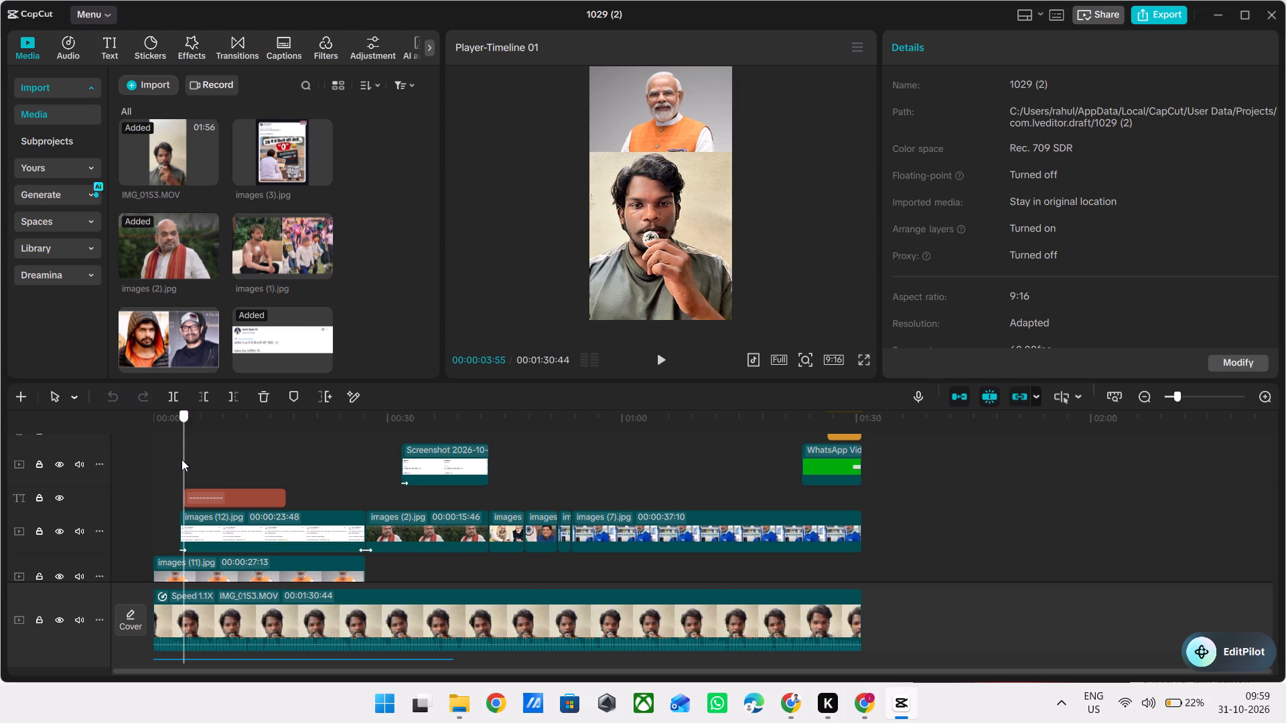
{"action": "key", "text": "space"}
{"action": "key", "text": "space"}
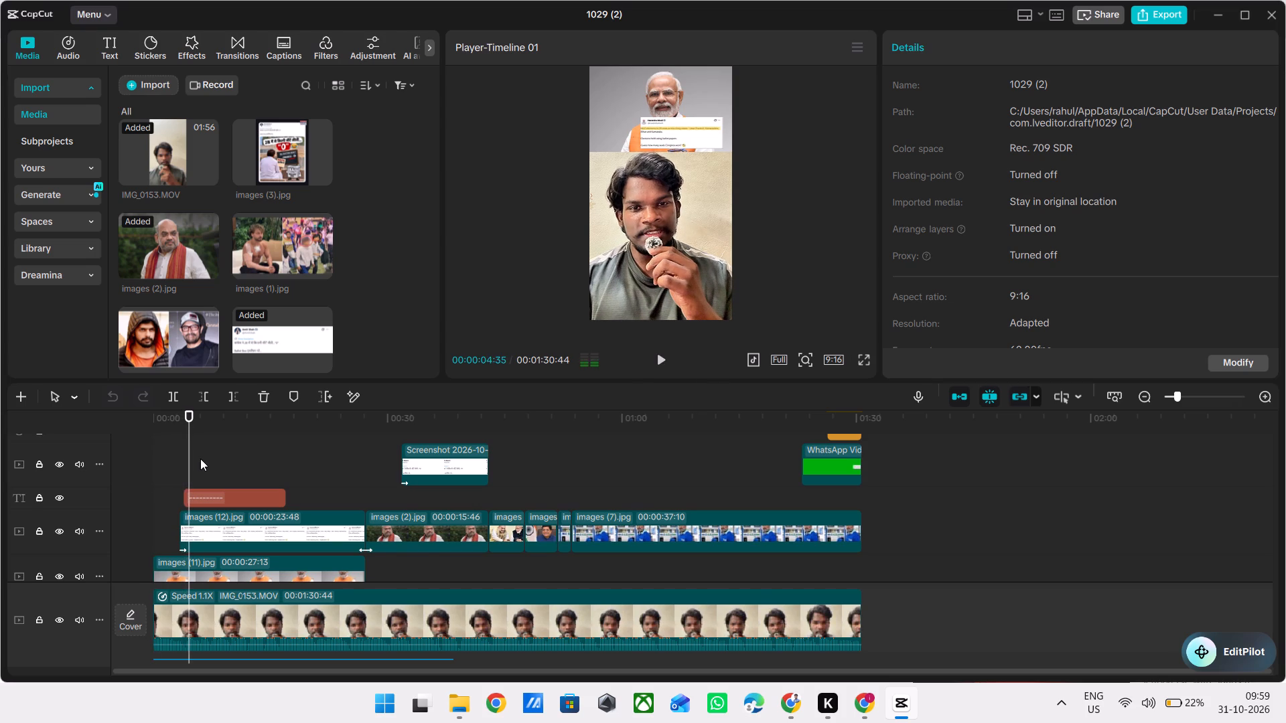
{"action": "left_click", "coordinate": [259, 493]}
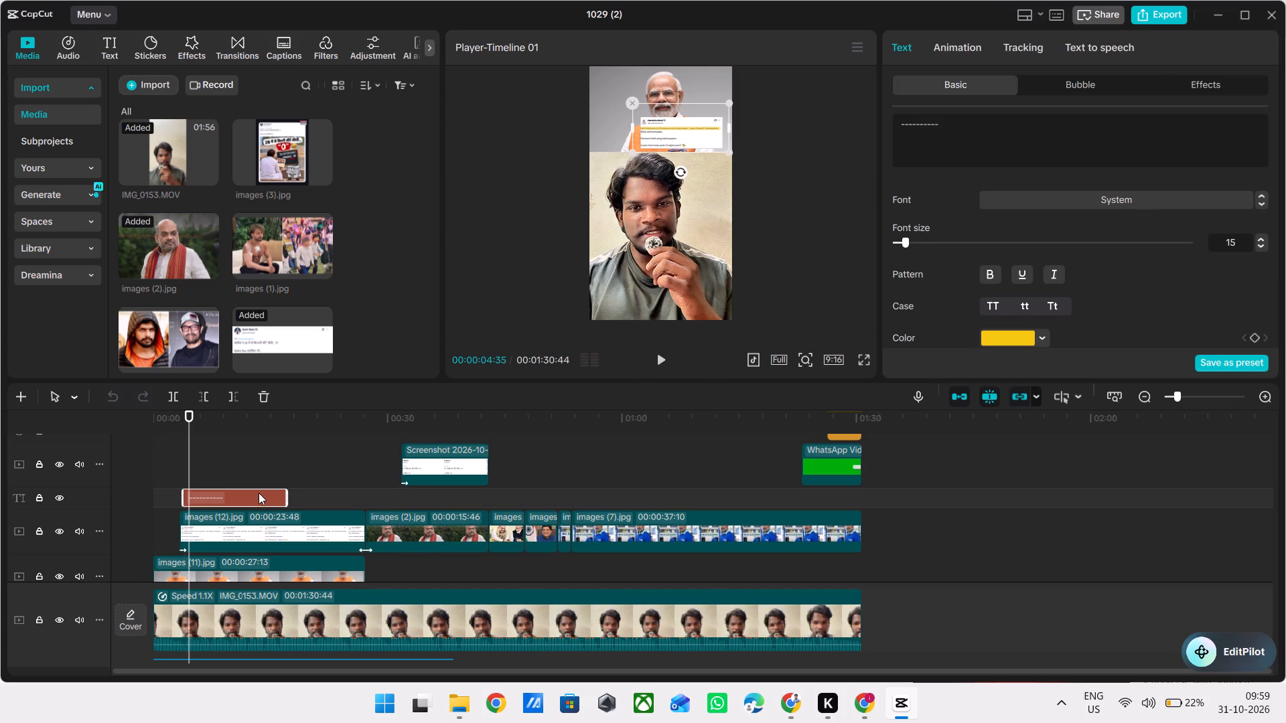
{"action": "left_click", "coordinate": [960, 43]}
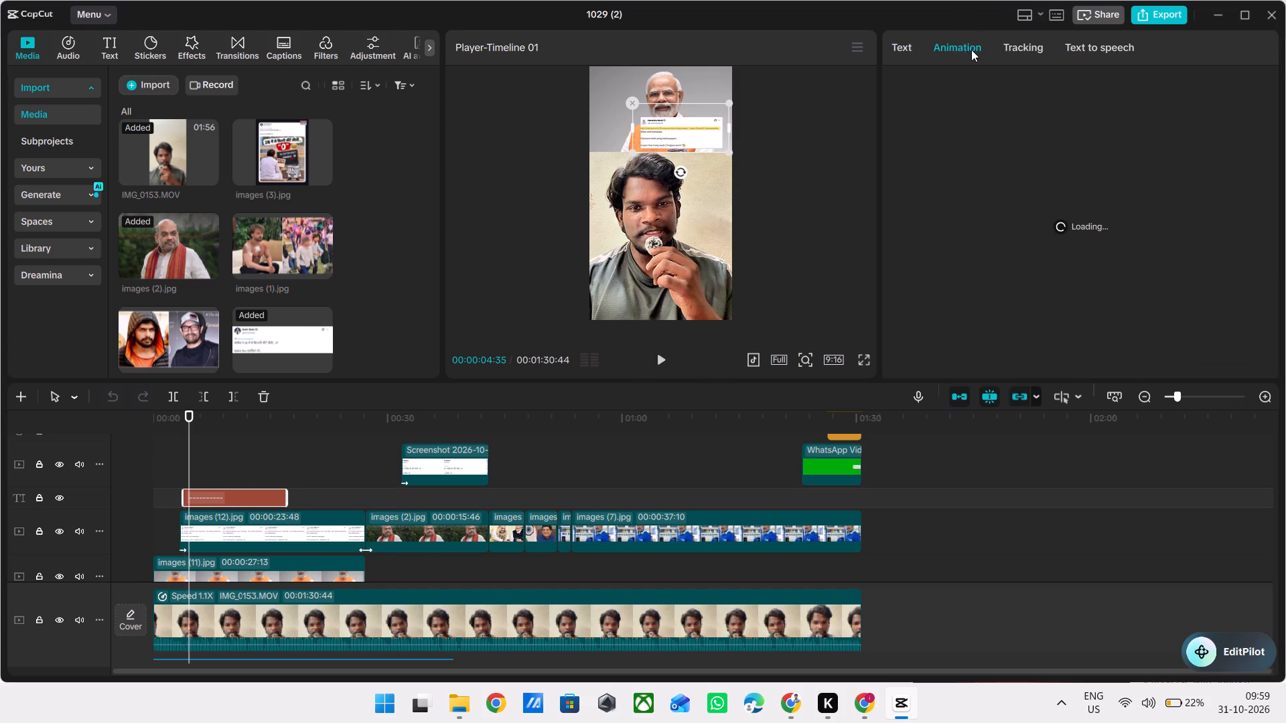
{"action": "left_click", "coordinate": [1061, 120]}
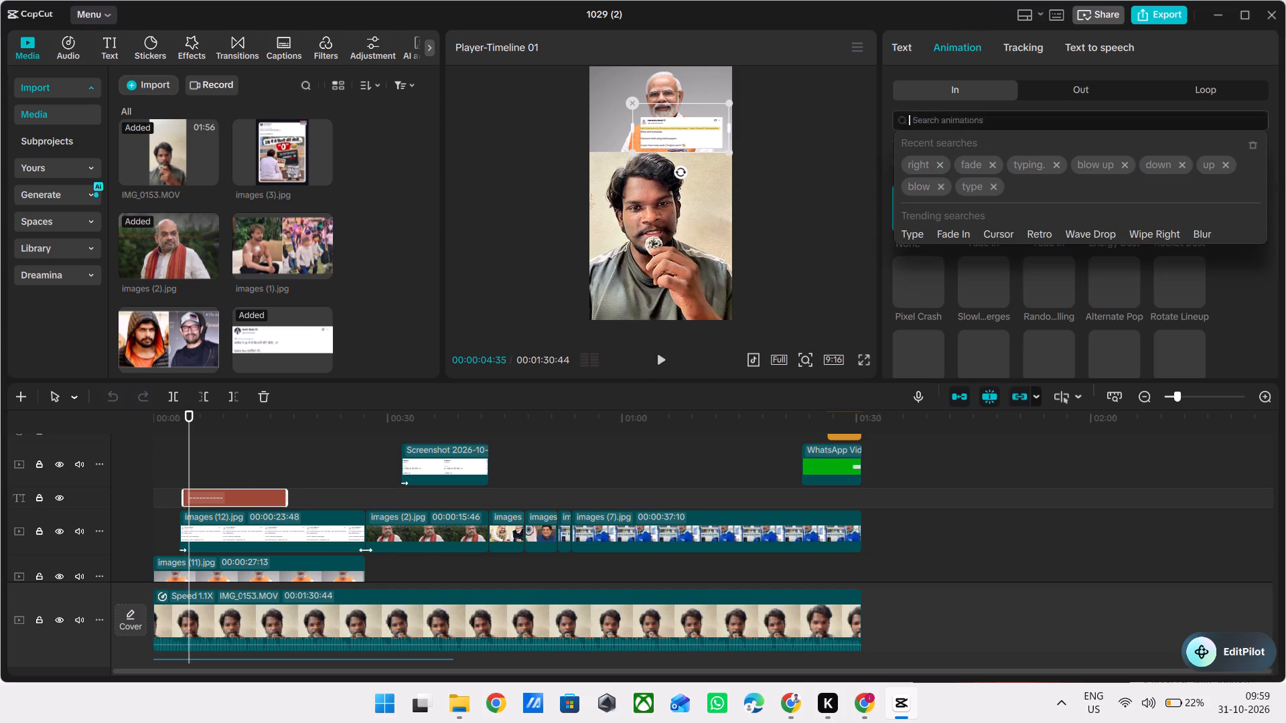
{"action": "type", "text": "right"}
{"action": "key", "text": "Return"}
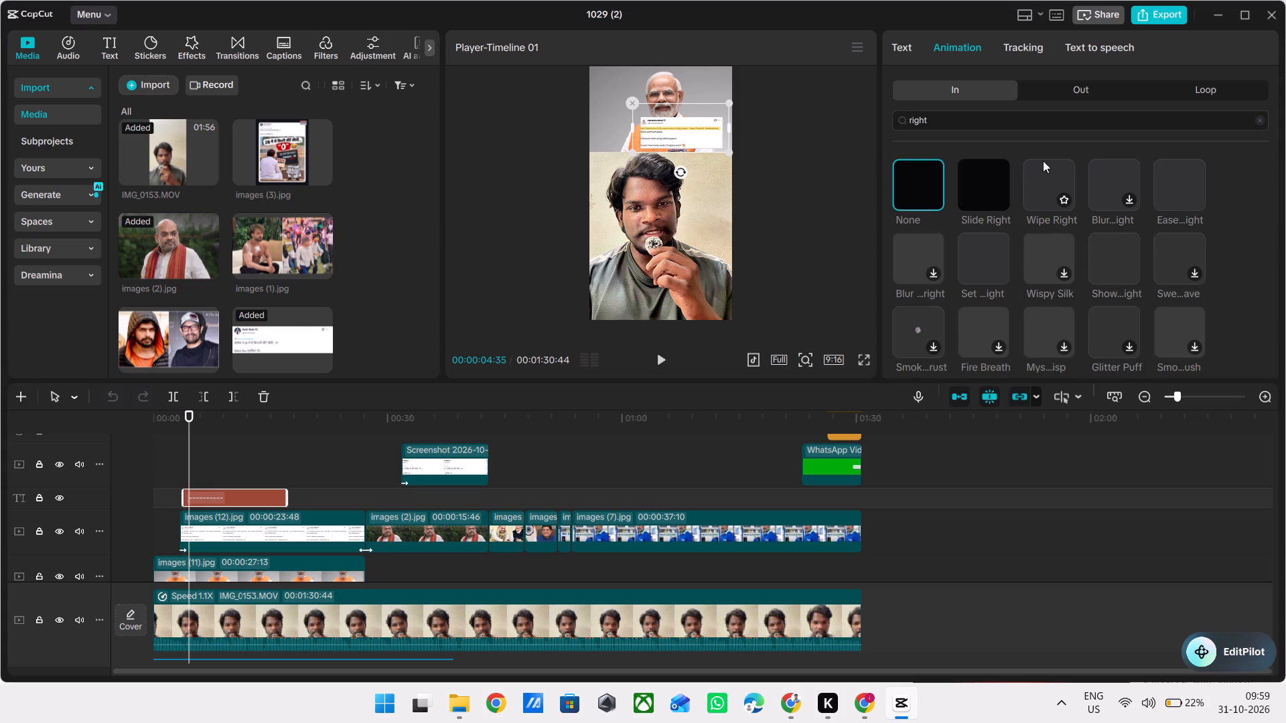
{"action": "double_click", "coordinate": [993, 171]}
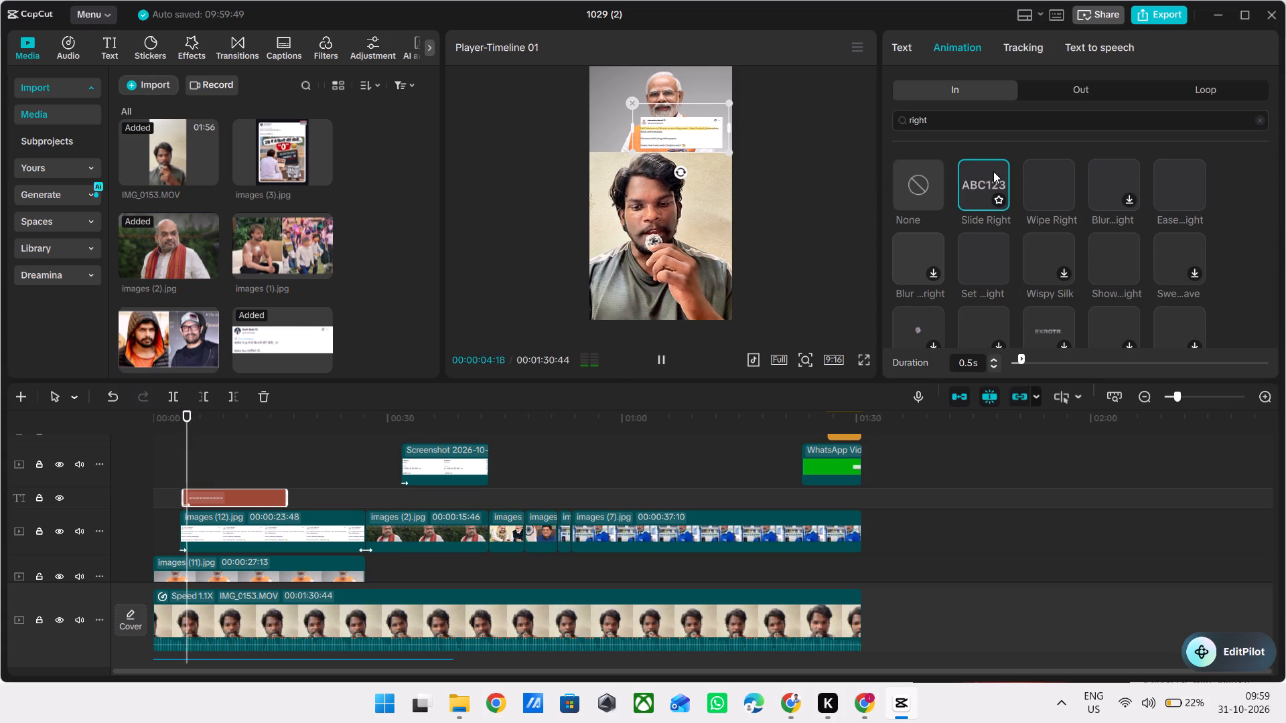
{"action": "double_click", "coordinate": [1032, 183]}
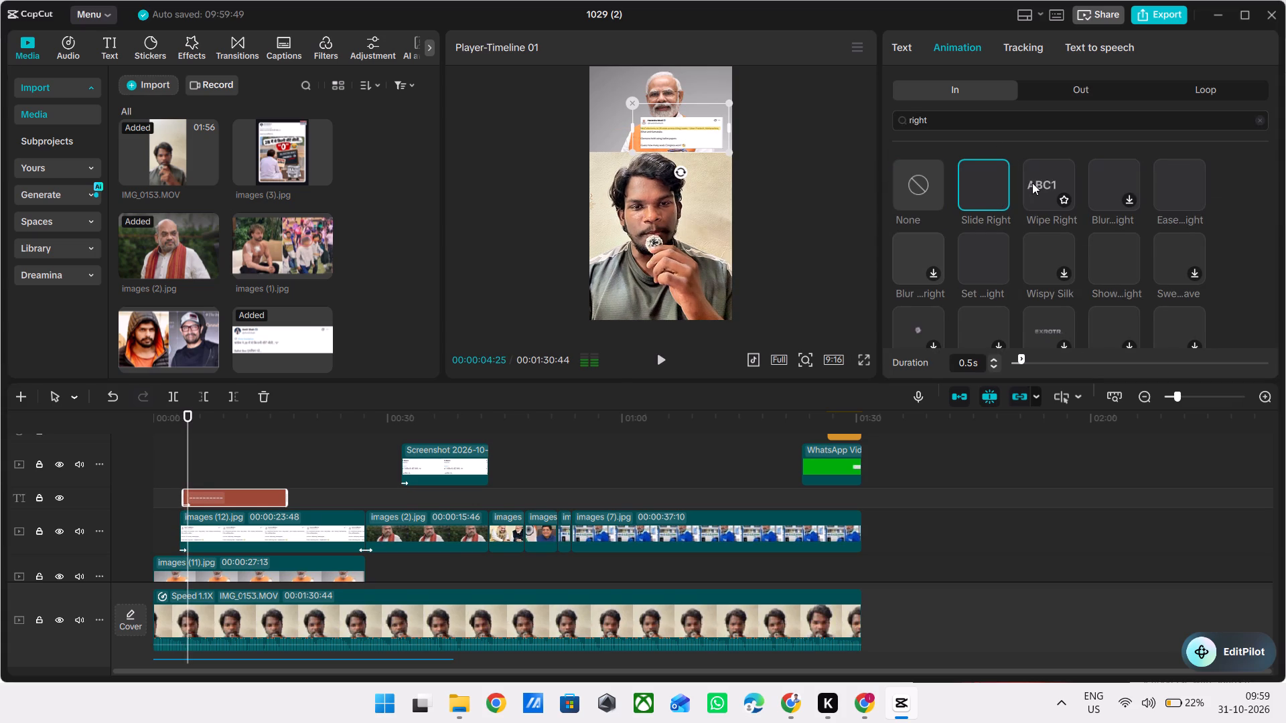
Lengthen the highlight's Wipe Right animation to 5.8 s and play it back to check the timing.
{"action": "left_click", "coordinate": [1078, 366]}
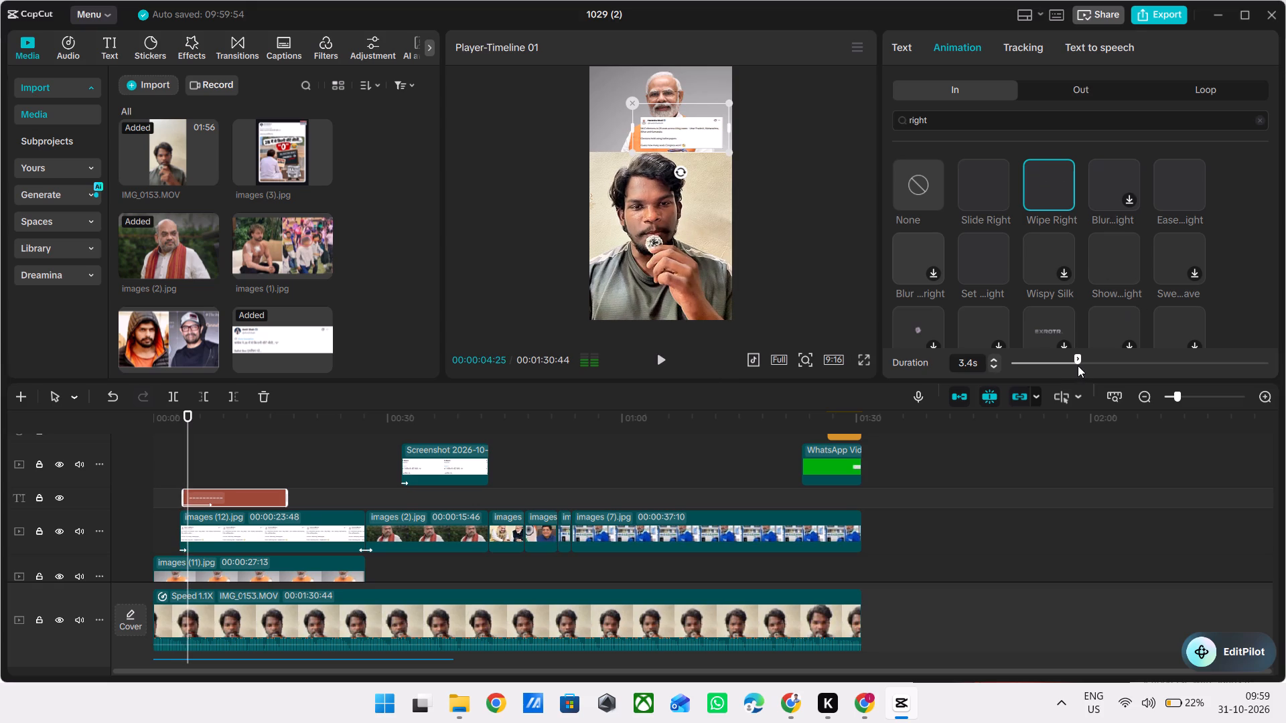
{"action": "key", "text": "space"}
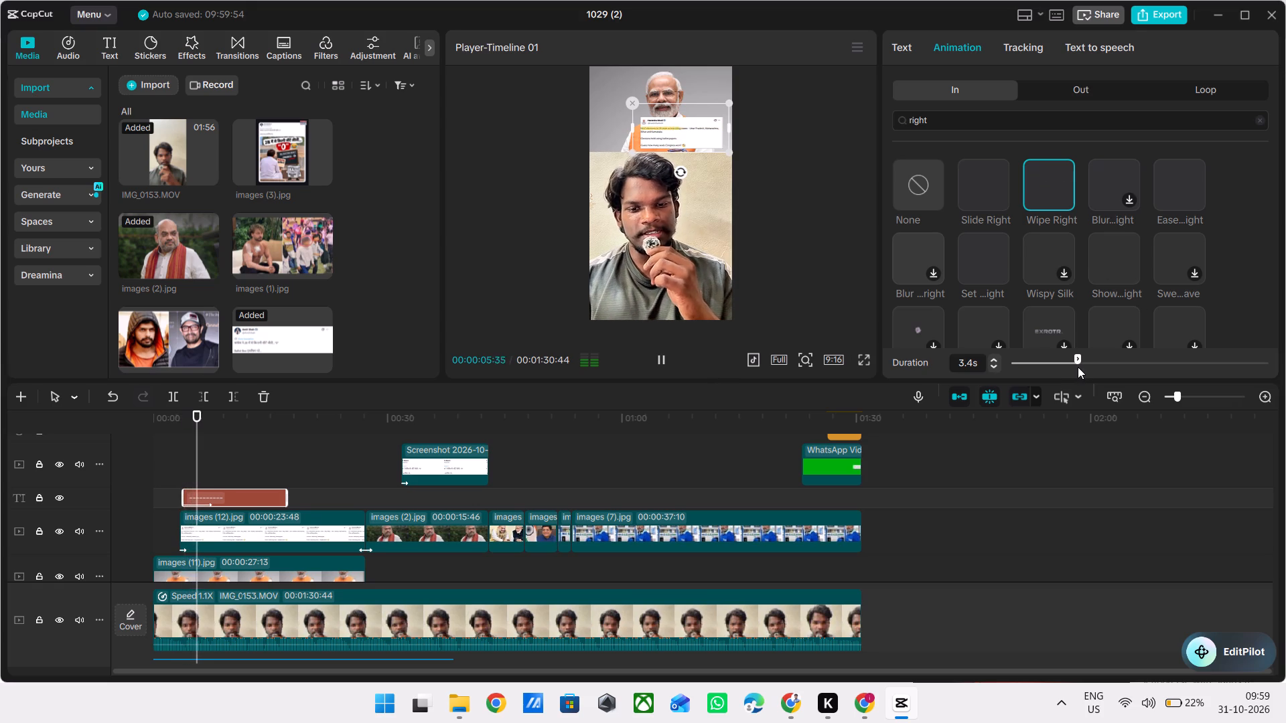
{"action": "key", "text": "space"}
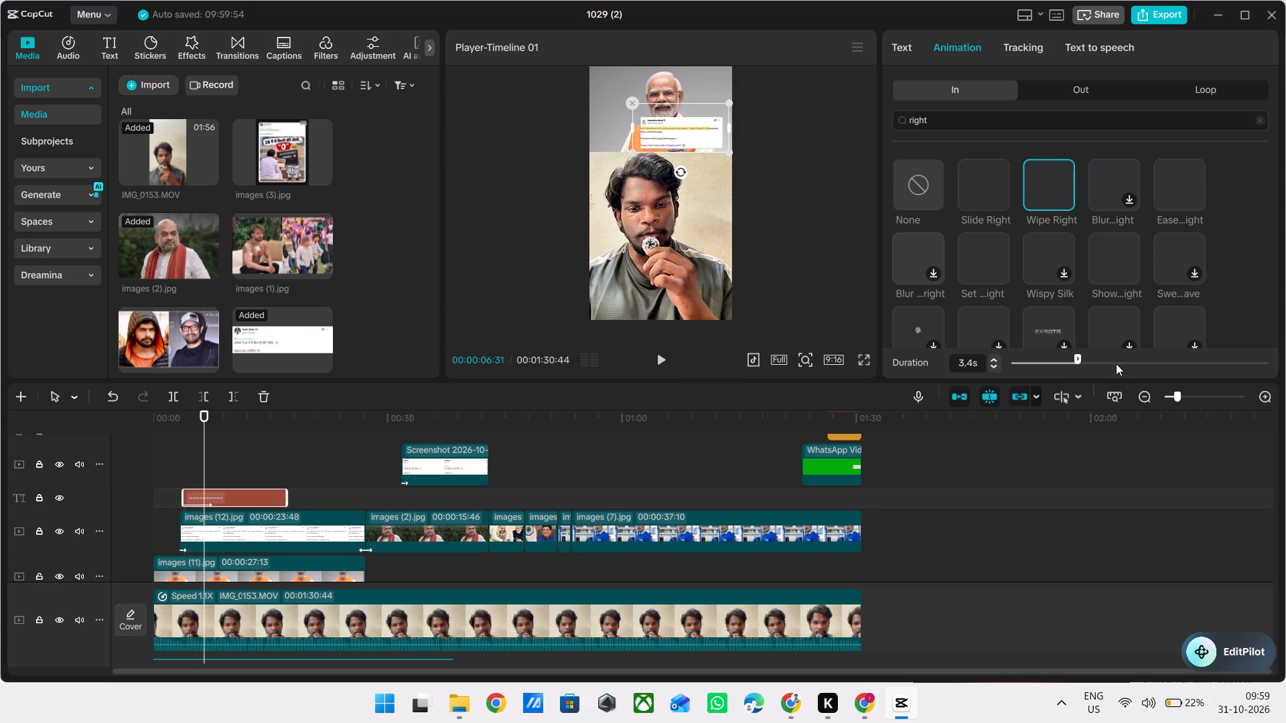
{"action": "left_click", "coordinate": [1116, 364]}
{"action": "left_click_drag", "start_coordinate": [1116, 364], "coordinate": [1124, 365]}
{"action": "key", "text": "space"}
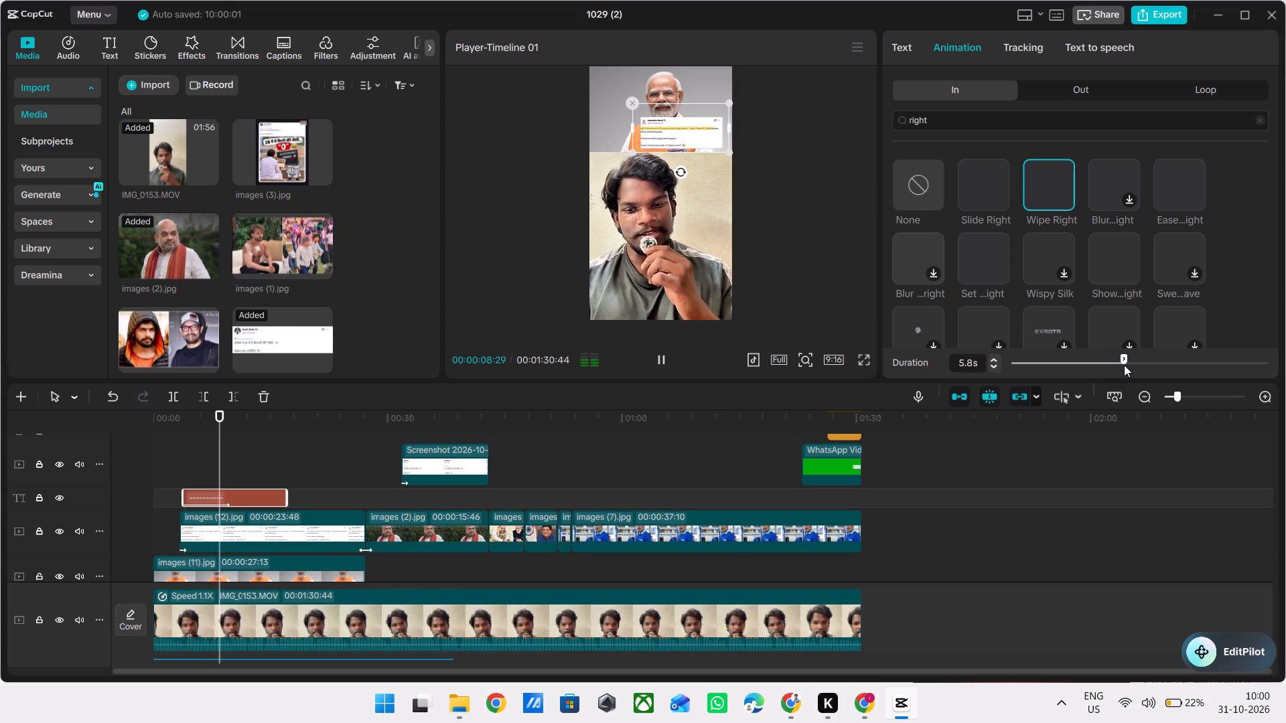
{"action": "key", "text": "space"}
{"action": "key", "text": "space"}
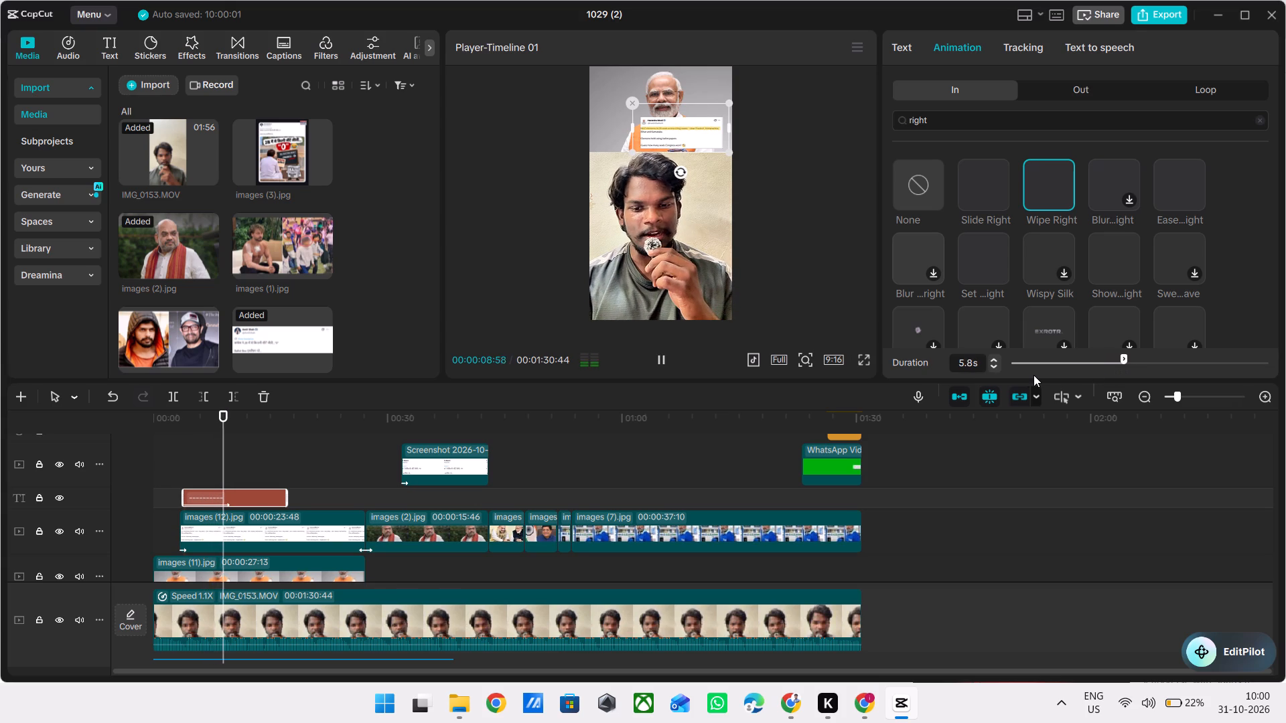
{"action": "key", "text": "space"}
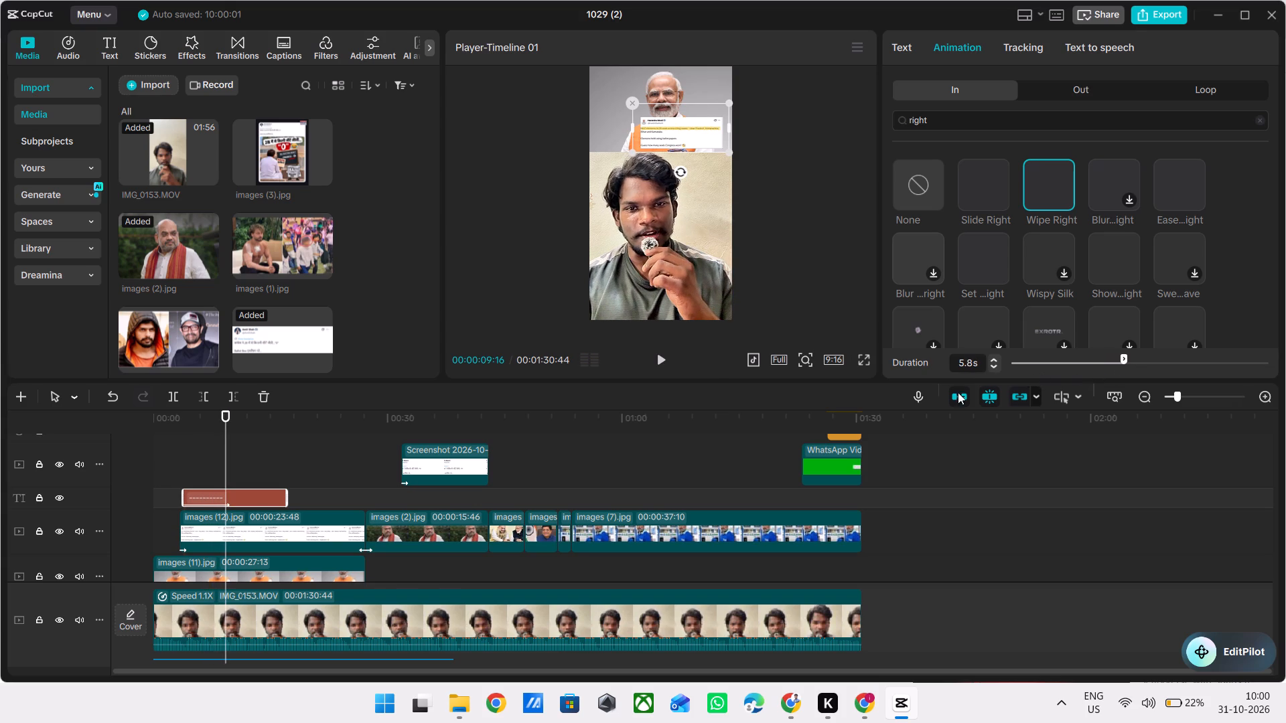
Copy the yellow highlight text clip and paste the duplicate on the timeline at about 9 s.
{"action": "key", "text": "ctrl+c"}
{"action": "key", "text": "ctrl+v"}
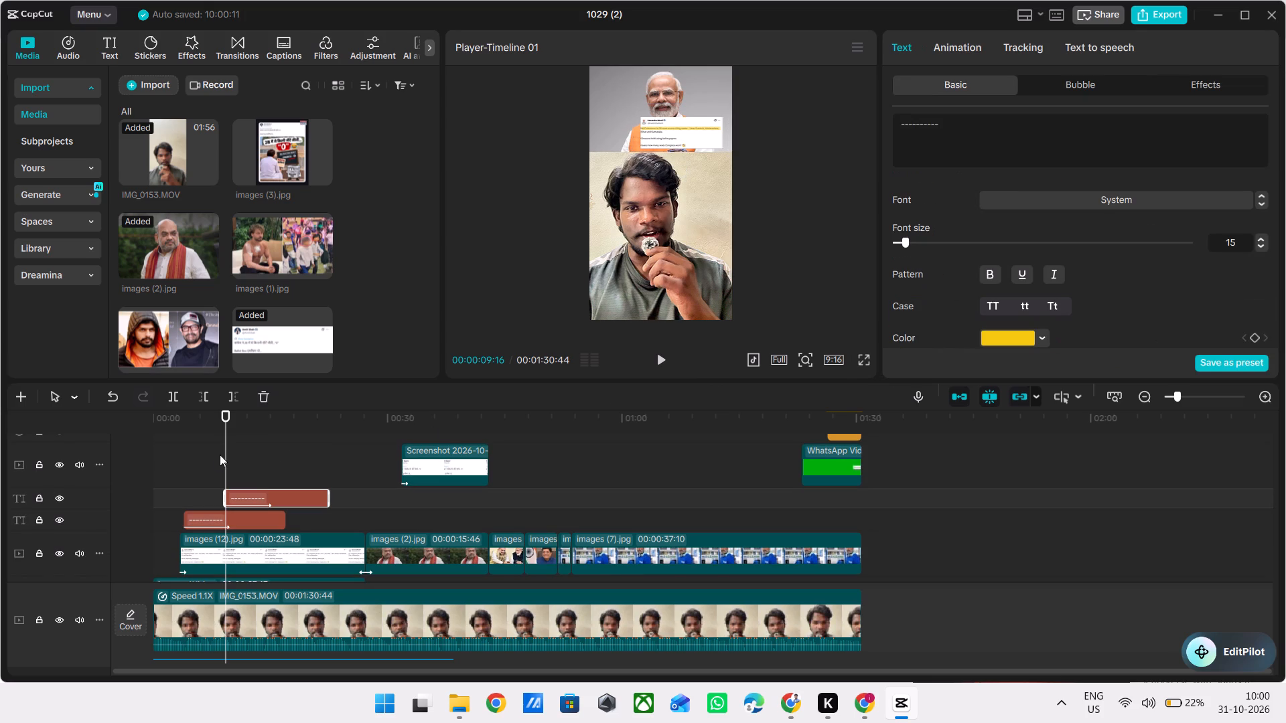
Move the duplicated highlight down onto the tweet's second line, "Bihar and Karnataka.", playing it back to see its position.
{"action": "scroll", "coordinate": [792, 172], "scroll_direction": "up", "scroll_amount": 6, "text": "ctrl"}
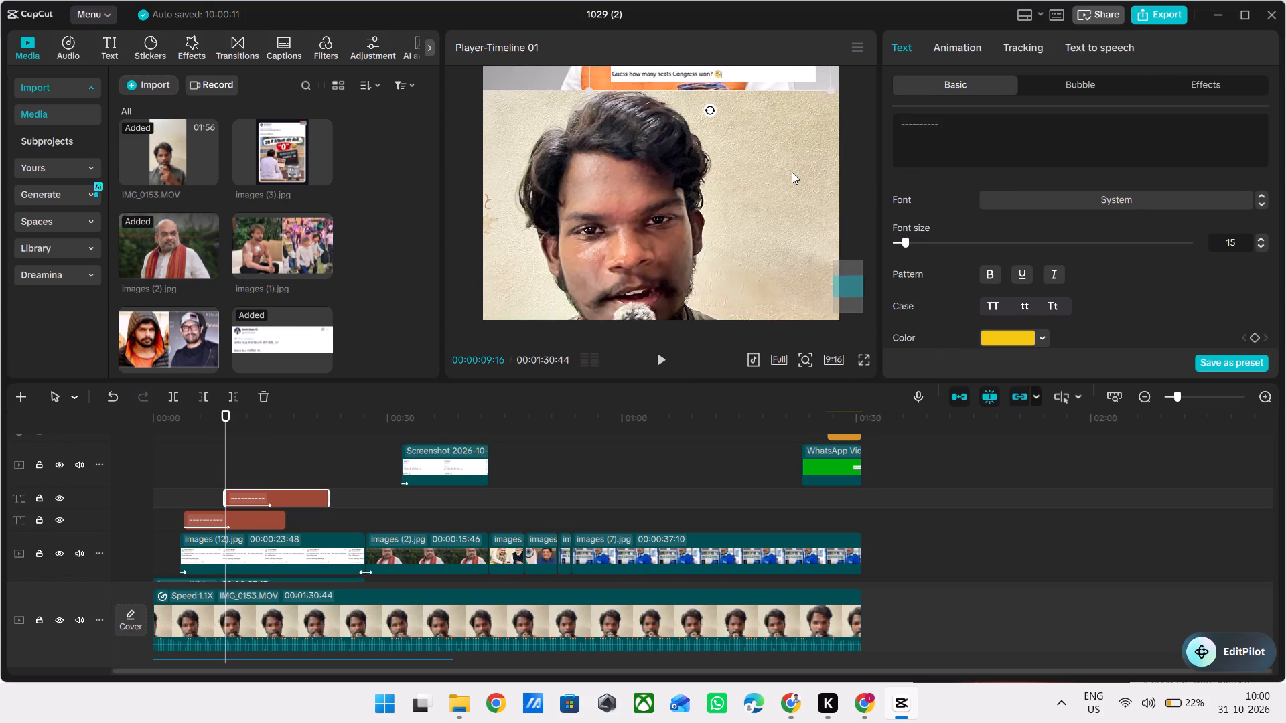
{"action": "scroll", "coordinate": [792, 172], "scroll_direction": "up", "scroll_amount": 1}
{"action": "left_click_drag", "start_coordinate": [756, 158], "coordinate": [758, 169]}
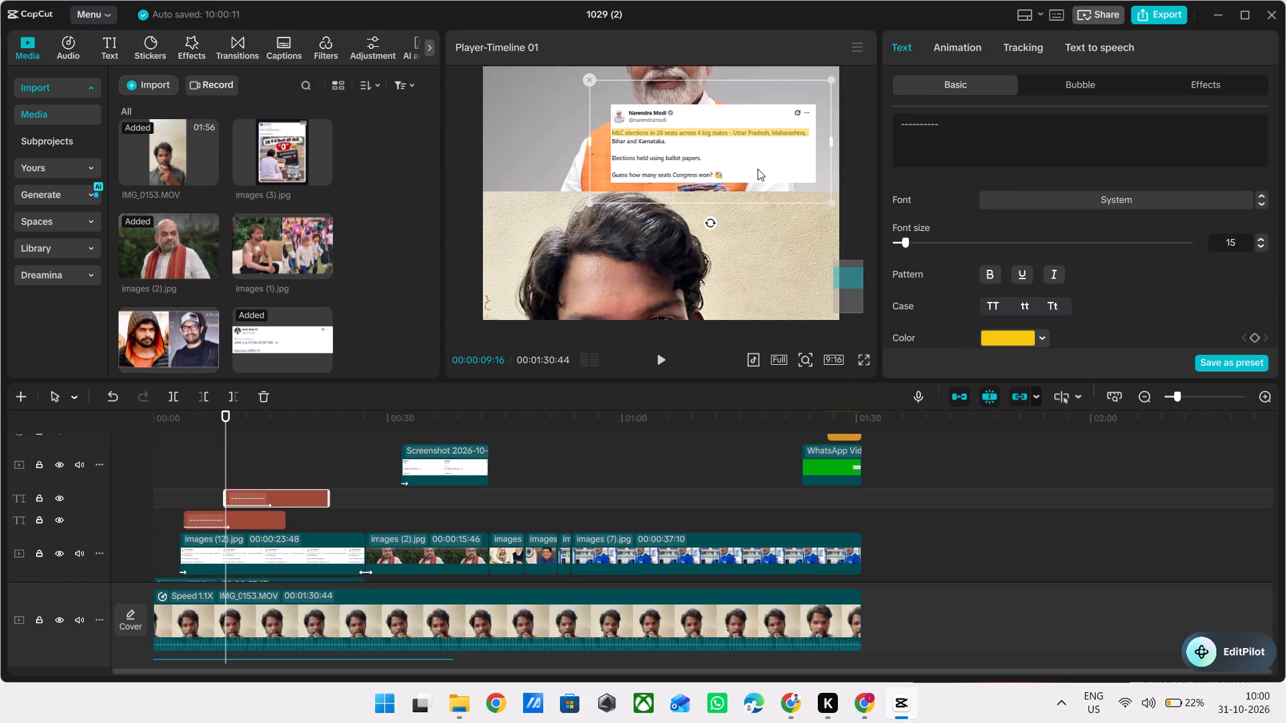
{"action": "left_click_drag", "start_coordinate": [758, 169], "coordinate": [766, 174]}
{"action": "key", "text": "space"}
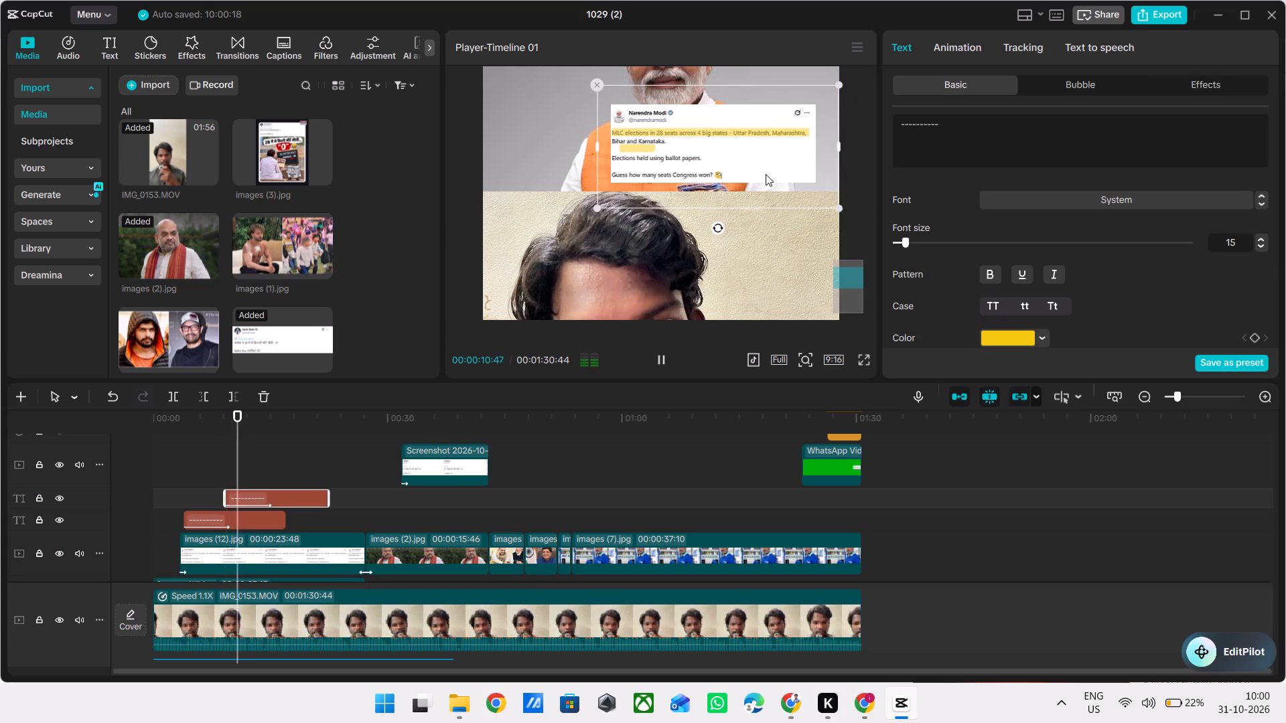
{"action": "key", "text": "space"}
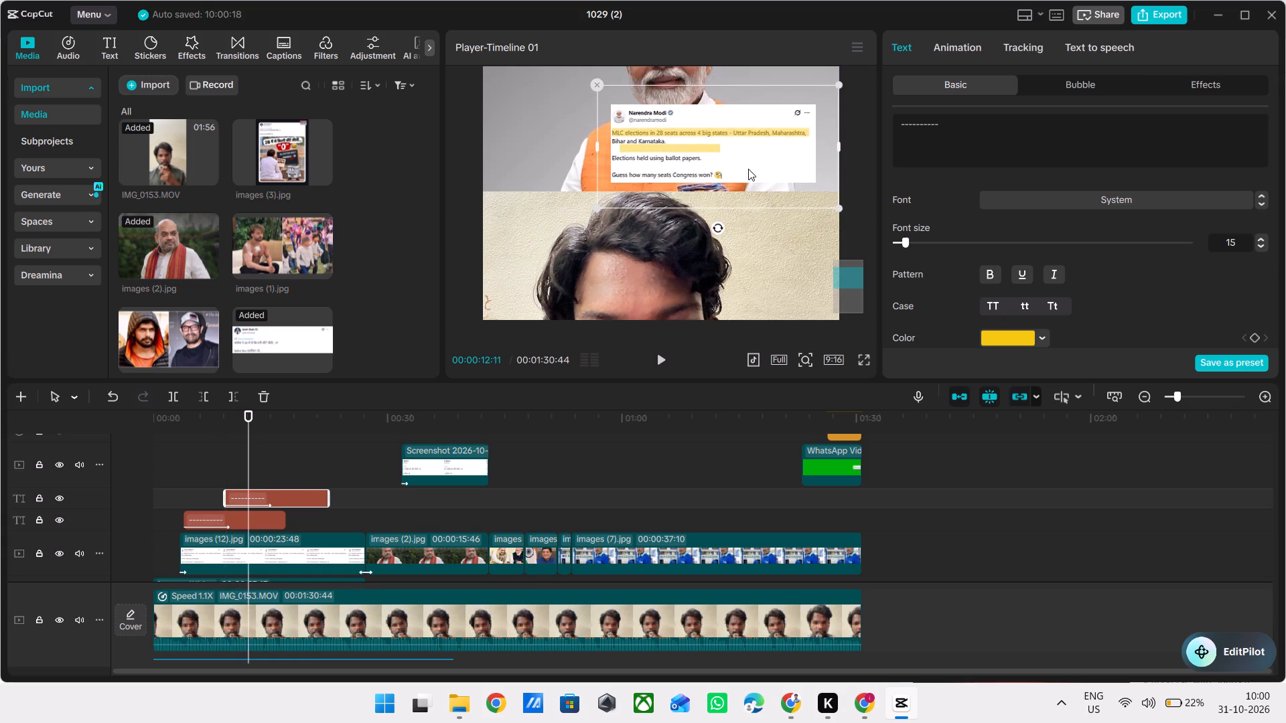
{"action": "left_click_drag", "start_coordinate": [750, 178], "coordinate": [744, 172]}
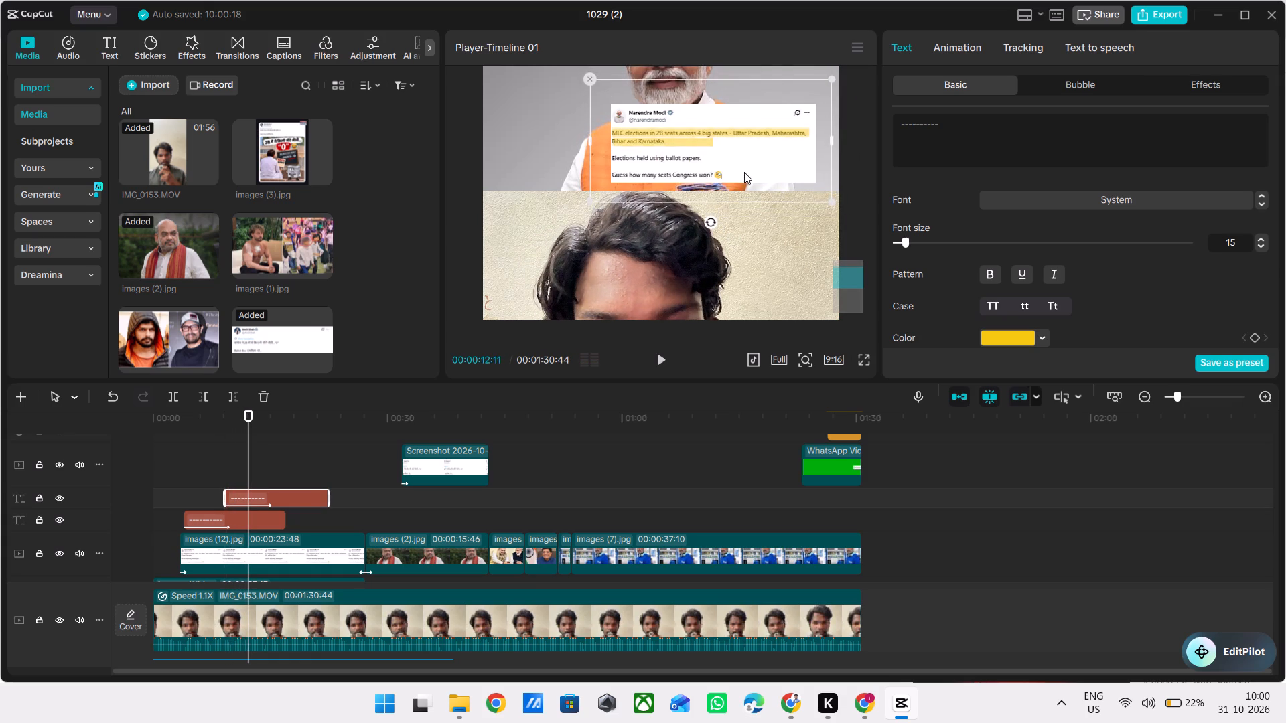
{"action": "left_click_drag", "start_coordinate": [744, 172], "coordinate": [741, 170]}
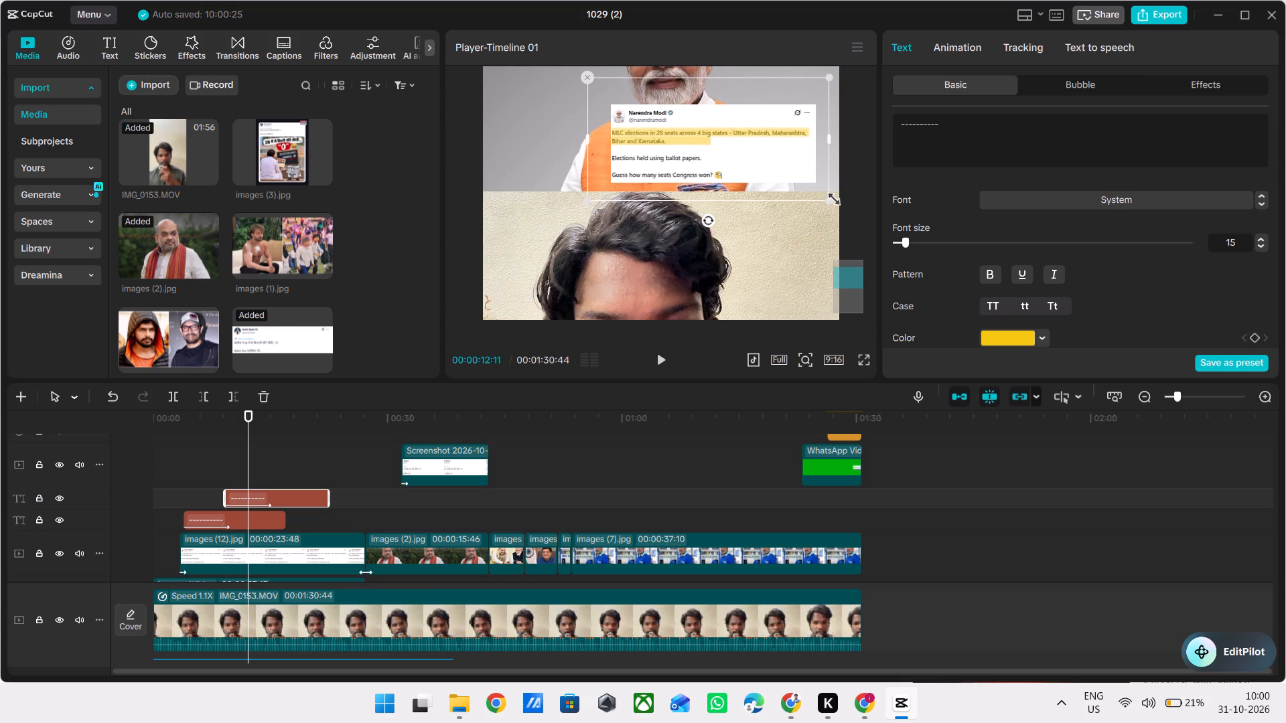
Shrink the duplicated yellow highlight and align its start with "Bihar and Karnataka." on the tweet's second line.
{"action": "left_click_drag", "start_coordinate": [827, 203], "coordinate": [749, 167]}
{"action": "scroll", "coordinate": [749, 167], "scroll_direction": "up", "scroll_amount": 2, "text": "ctrl"}
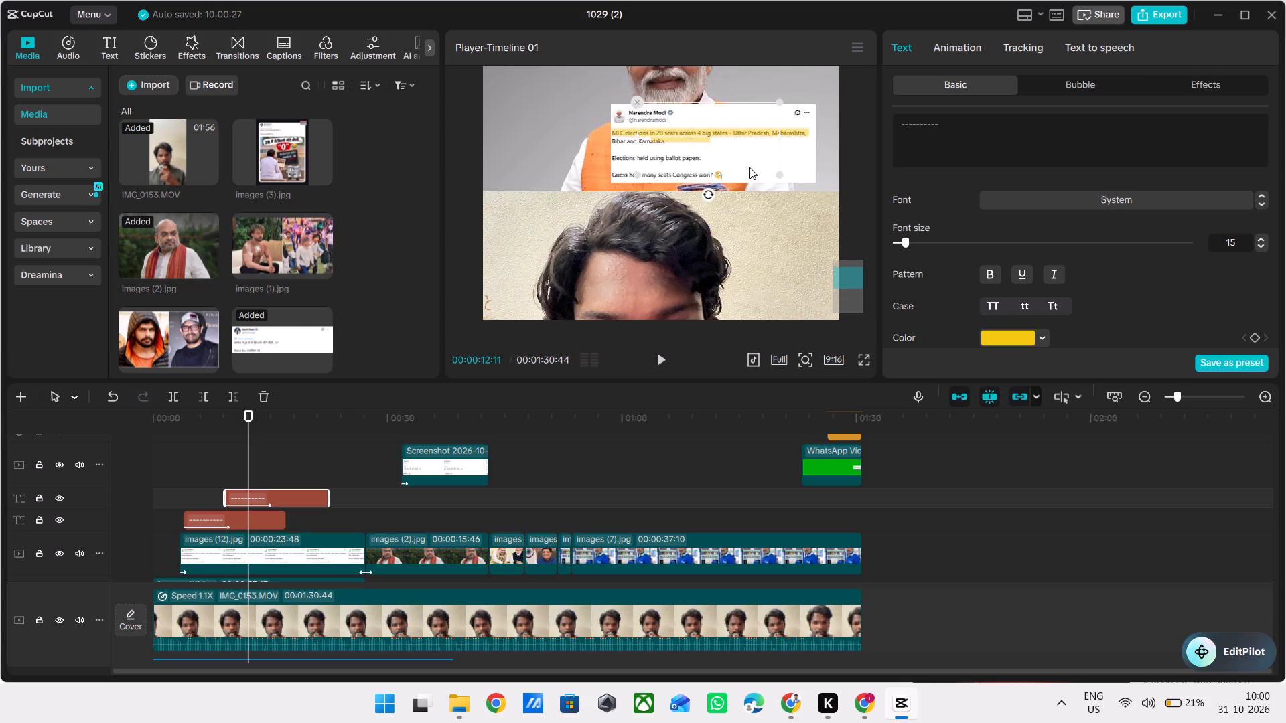
{"action": "scroll", "coordinate": [749, 167], "scroll_direction": "up", "scroll_amount": 7, "text": "ctrl"}
{"action": "scroll", "coordinate": [749, 167], "scroll_direction": "up", "scroll_amount": 1}
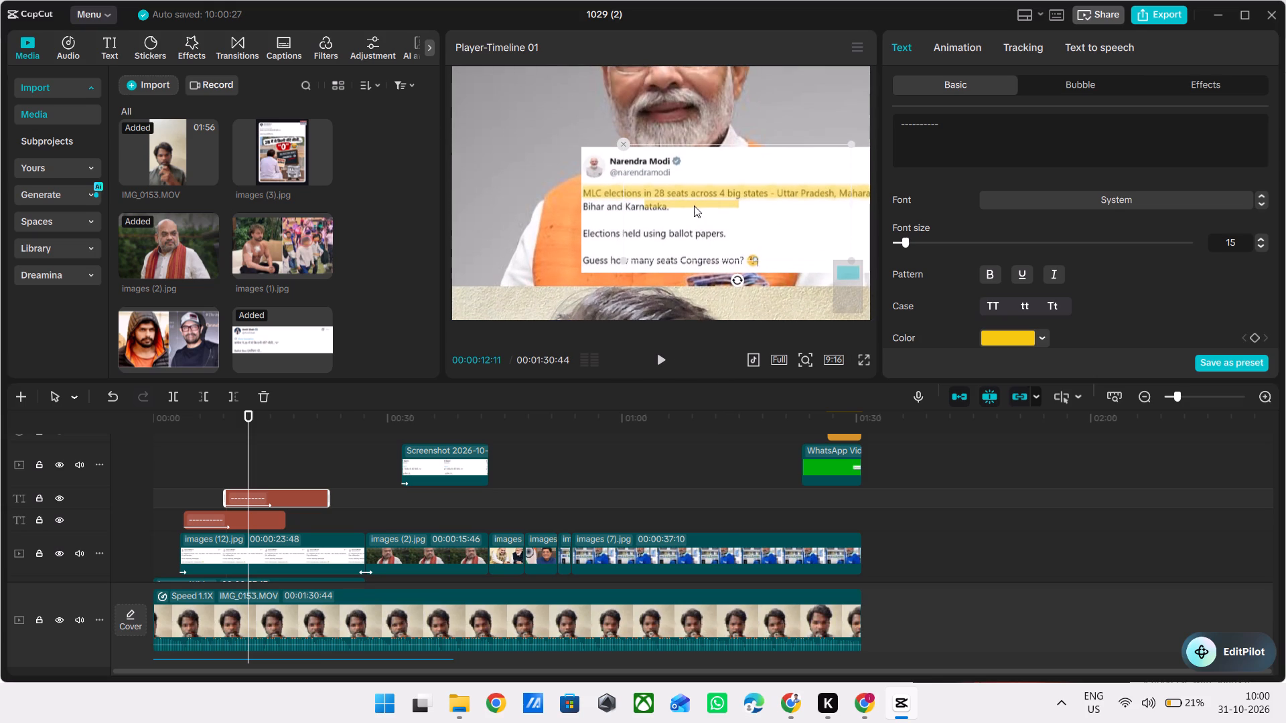
{"action": "left_click_drag", "start_coordinate": [696, 205], "coordinate": [638, 205]}
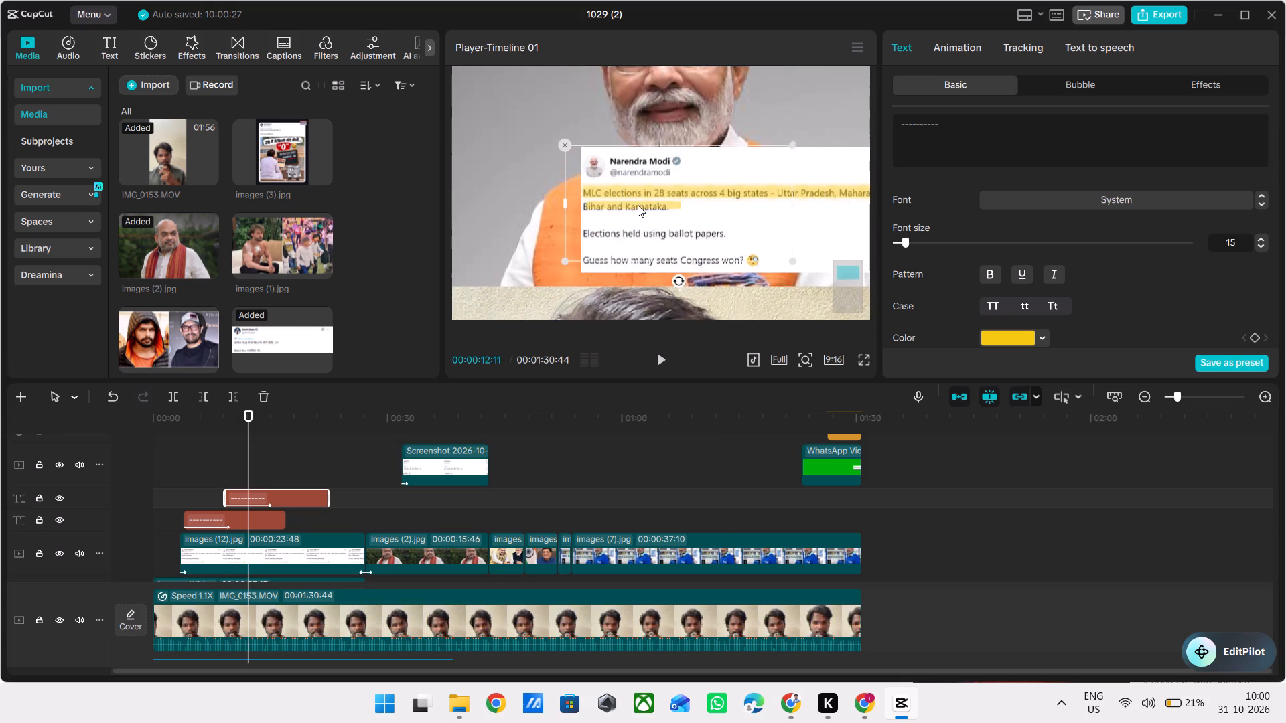
{"action": "left_click_drag", "start_coordinate": [638, 205], "coordinate": [636, 206]}
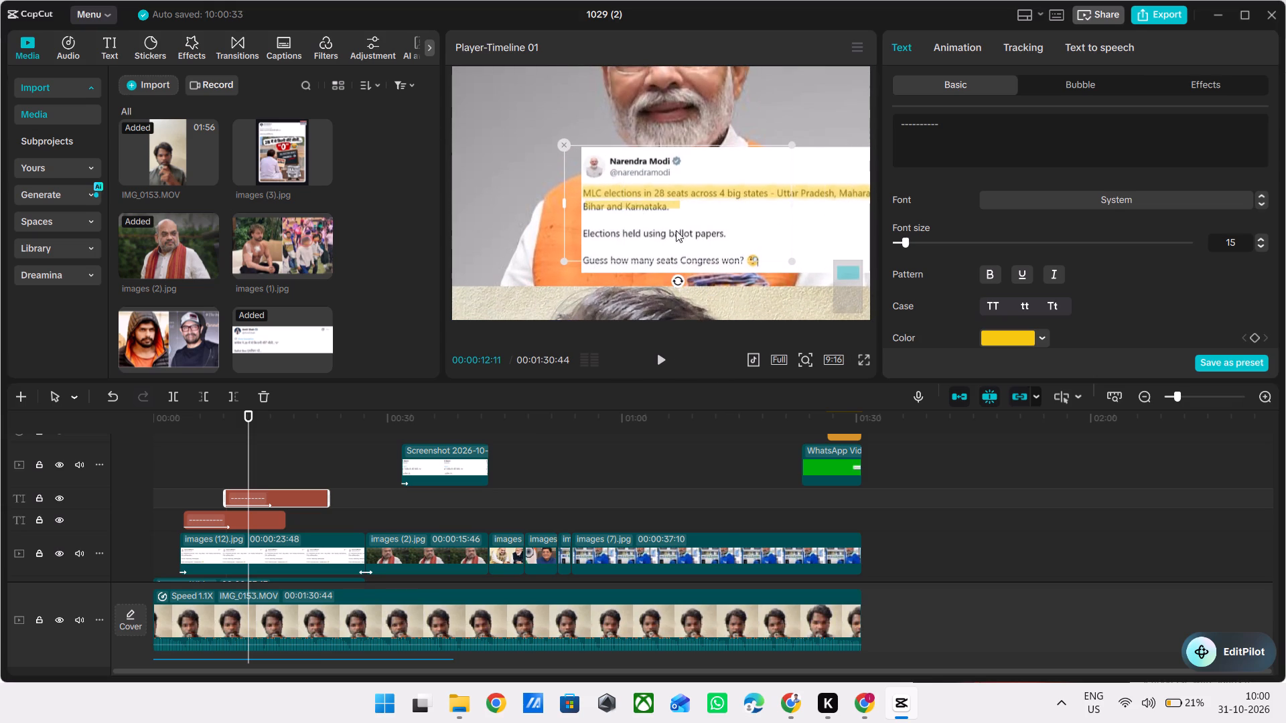
{"action": "left_click_drag", "start_coordinate": [787, 259], "coordinate": [794, 266]}
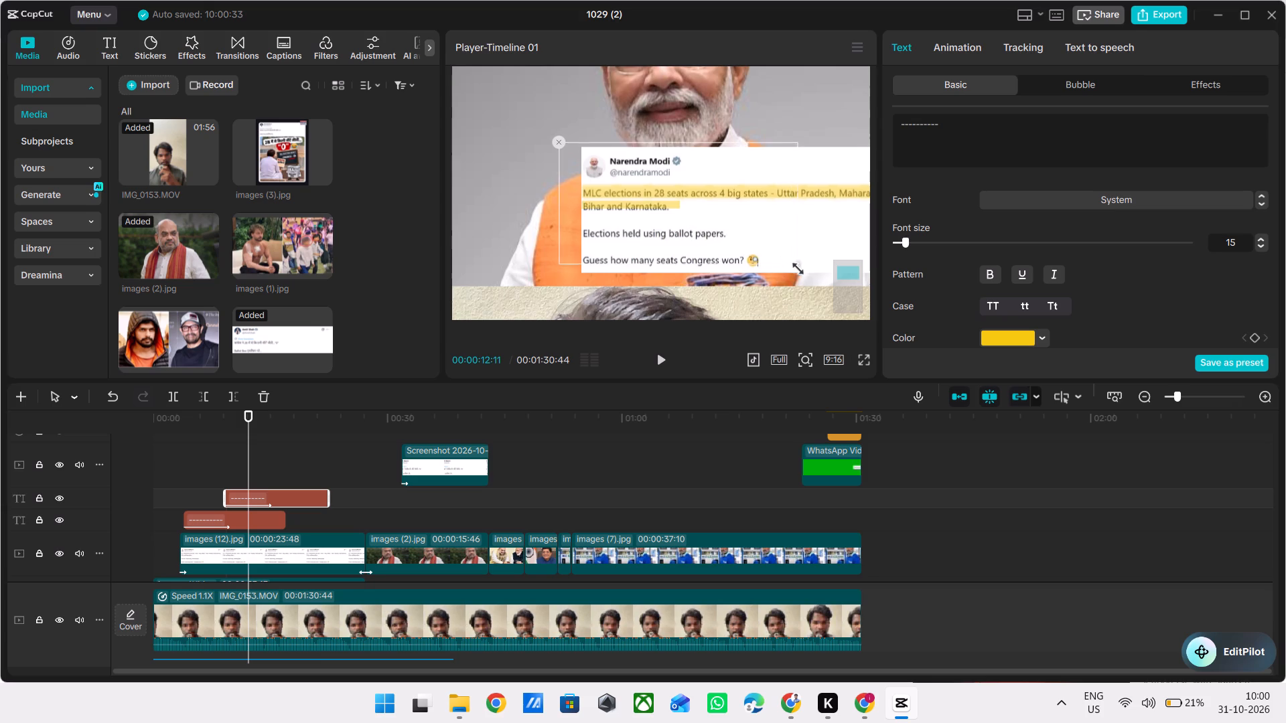
{"action": "left_click_drag", "start_coordinate": [794, 266], "coordinate": [792, 270]}
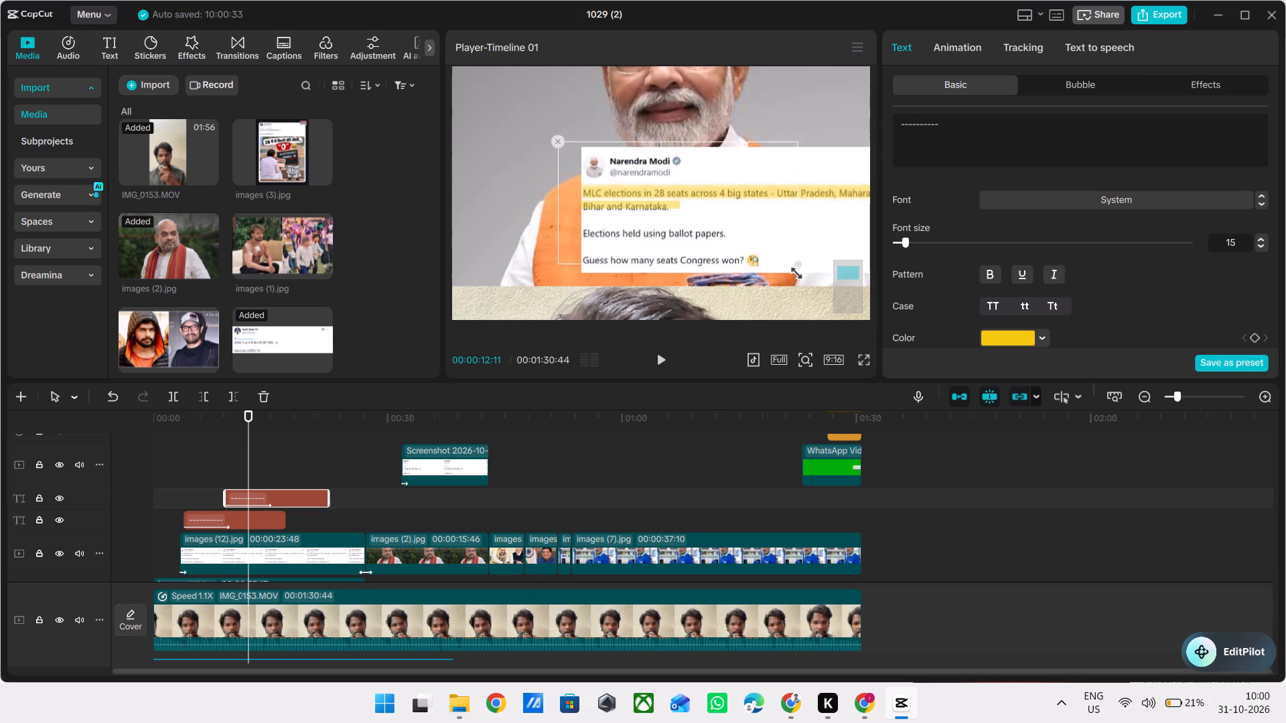
{"action": "left_click_drag", "start_coordinate": [792, 270], "coordinate": [803, 289]}
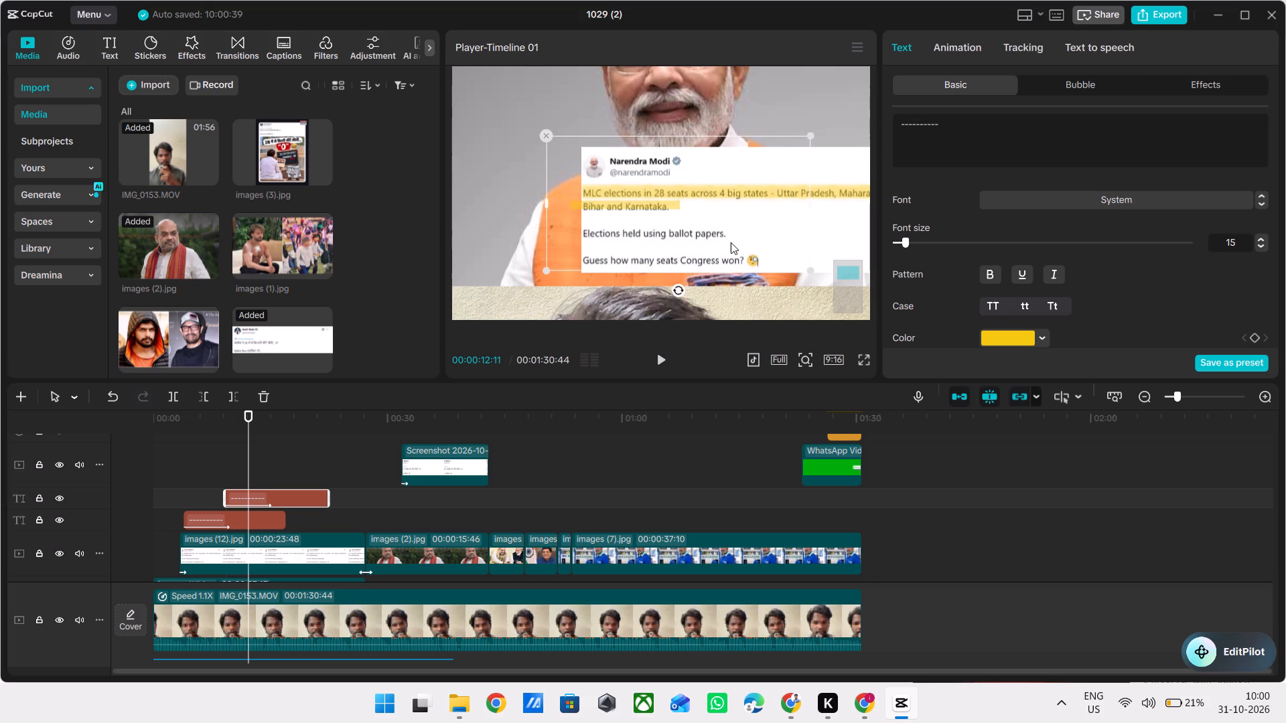
{"action": "left_click_drag", "start_coordinate": [731, 242], "coordinate": [741, 243]}
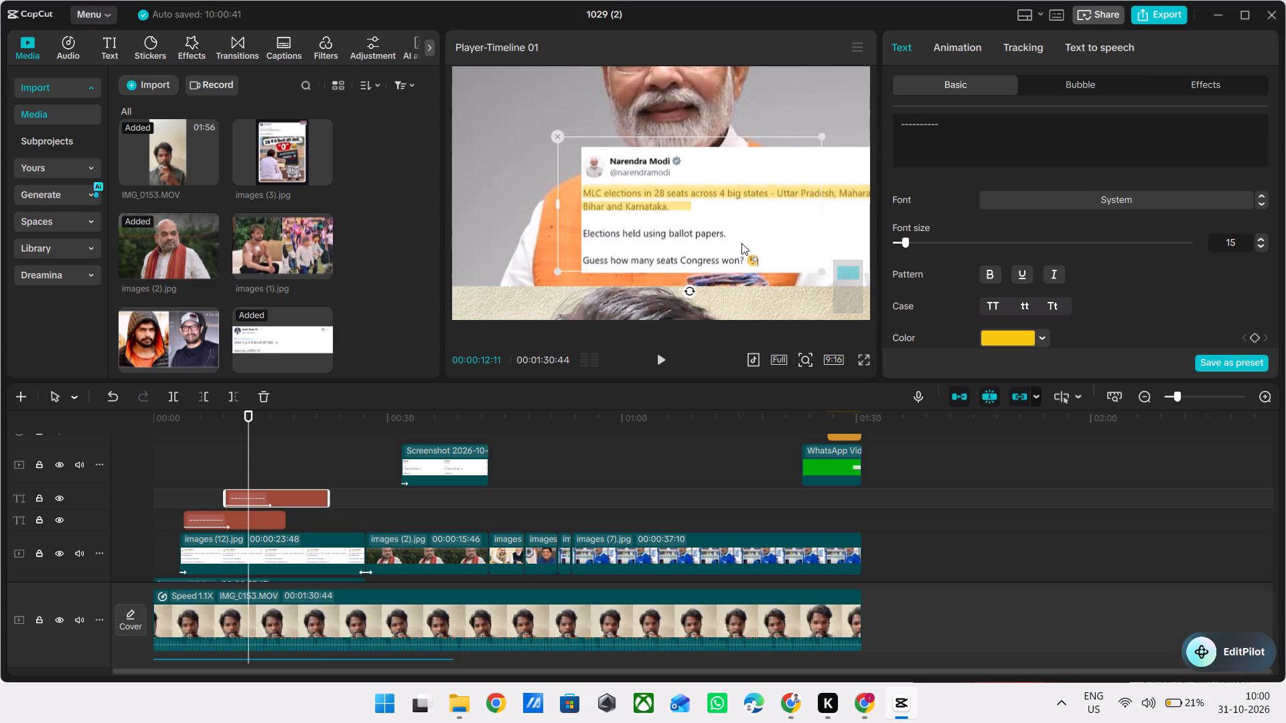
{"action": "scroll", "coordinate": [964, 163], "scroll_direction": "up", "scroll_amount": 1}
Shorten the second-line highlight's text to nine dashes, aligning its start with the word "Bihar".
{"action": "left_click", "coordinate": [948, 125]}
{"action": "key", "text": "BackSpace"}
{"action": "key", "text": "BackSpace"}
{"action": "key", "text": "BackSpace"}
{"action": "key", "text": "BackSpace"}
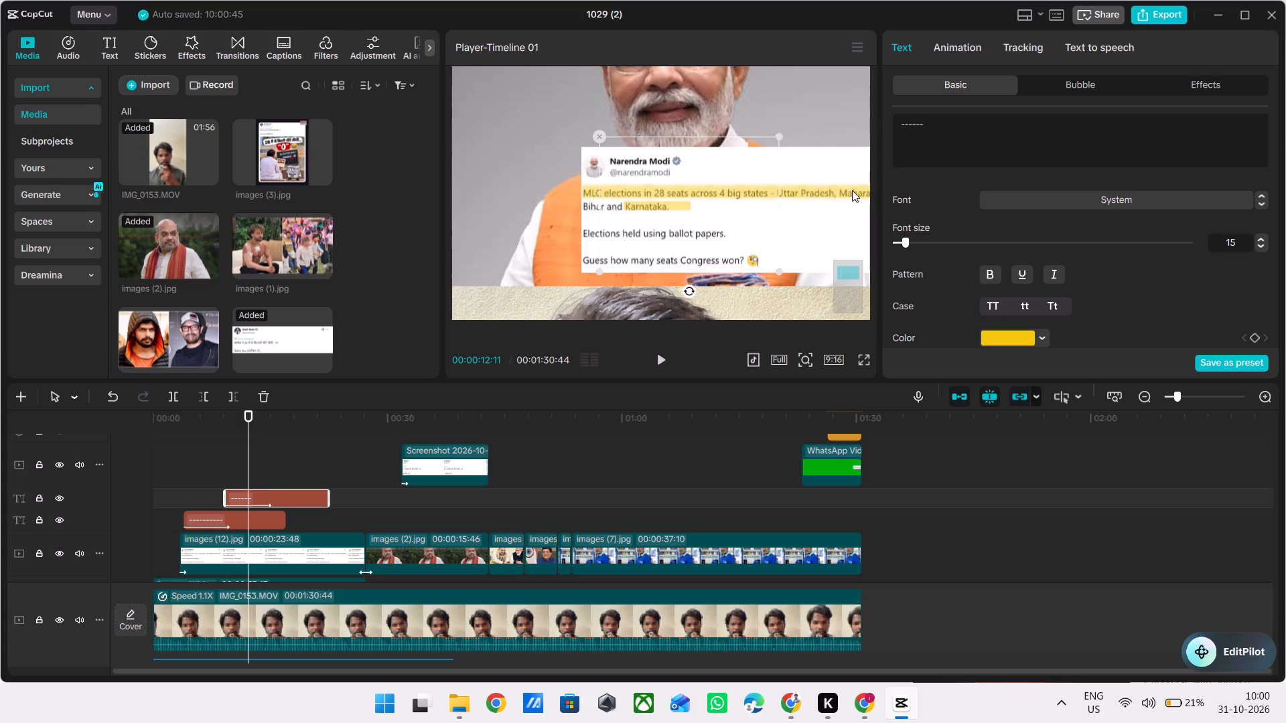
{"action": "left_click_drag", "start_coordinate": [686, 210], "coordinate": [654, 212]}
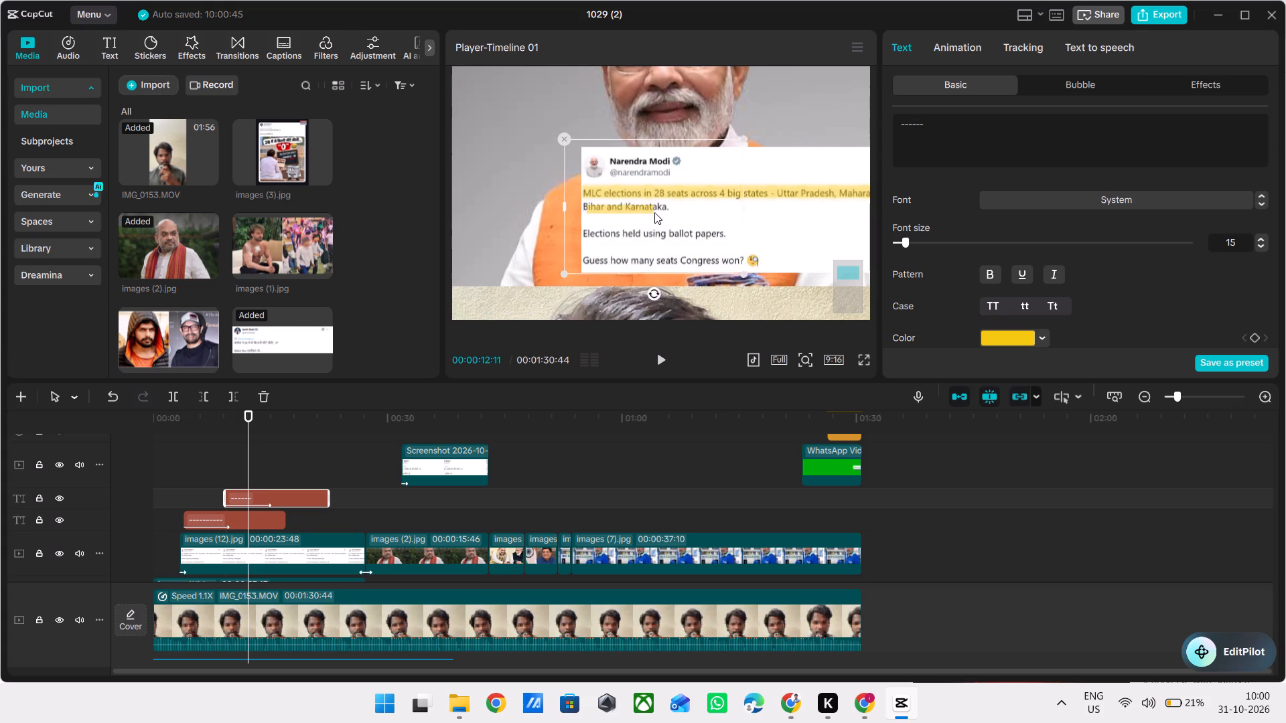
{"action": "left_click_drag", "start_coordinate": [654, 212], "coordinate": [645, 212]}
{"action": "left_click", "coordinate": [928, 131]}
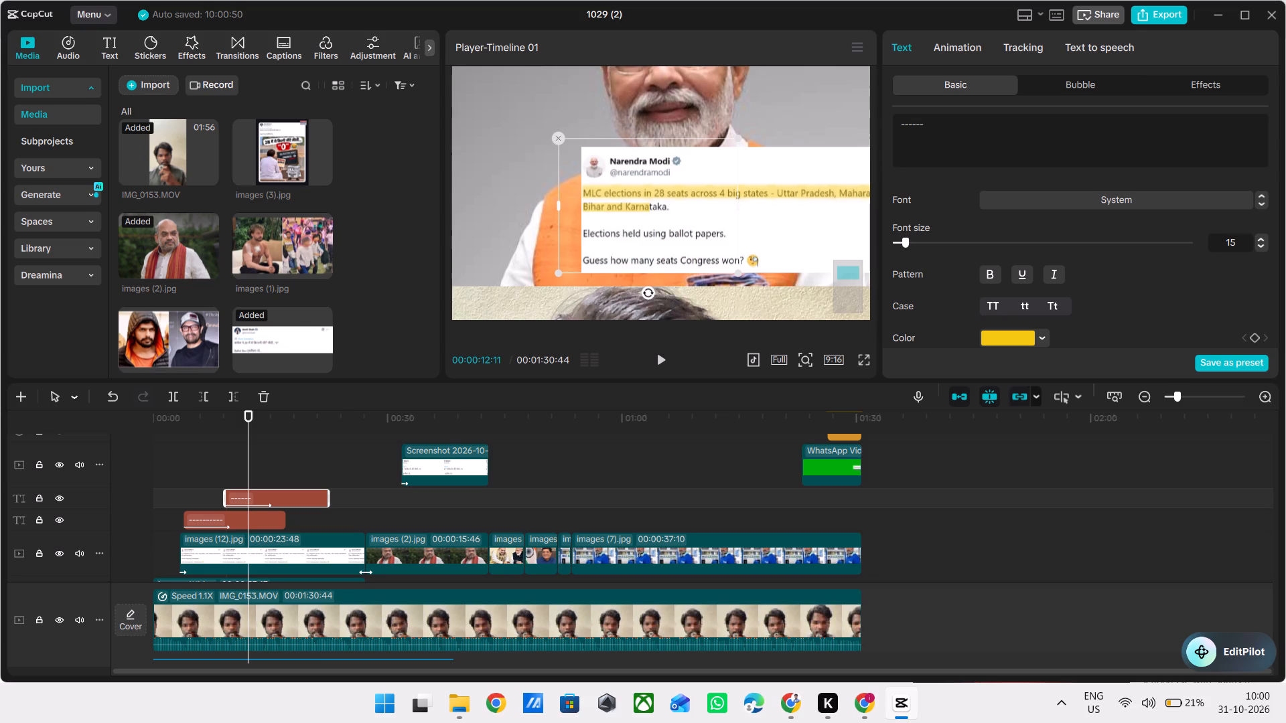
{"action": "type", "text": "---"}
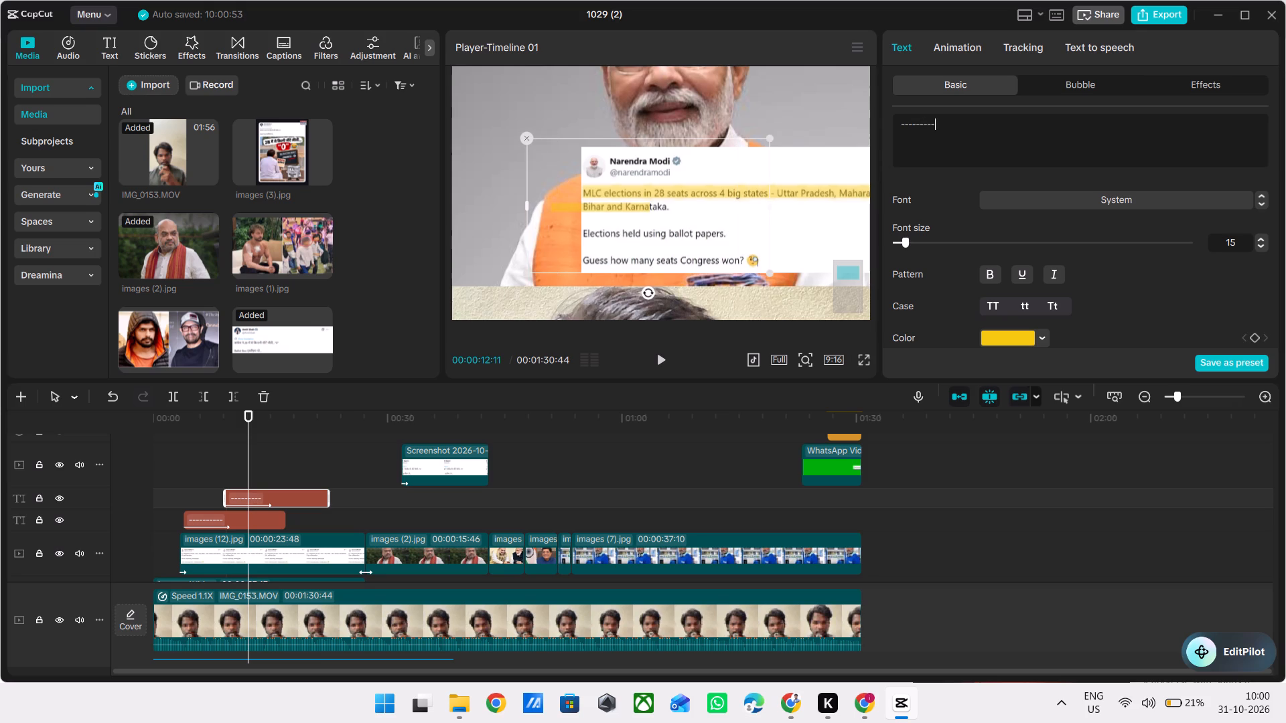
Reposition and slightly enlarge the nine-dash highlight so it covers "Bihar and Karnataka.".
{"action": "left_click_drag", "start_coordinate": [675, 212], "coordinate": [706, 211]}
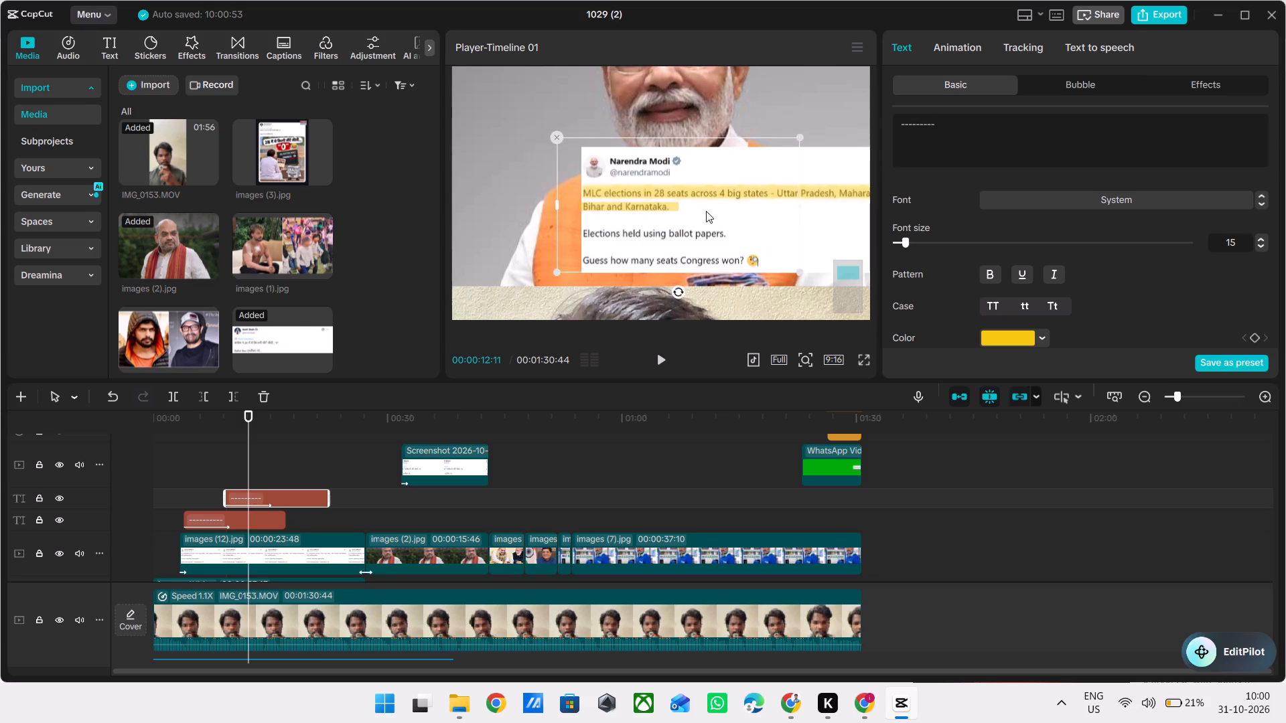
{"action": "left_click_drag", "start_coordinate": [706, 211], "coordinate": [707, 209]}
{"action": "left_click_drag", "start_coordinate": [797, 273], "coordinate": [802, 280]}
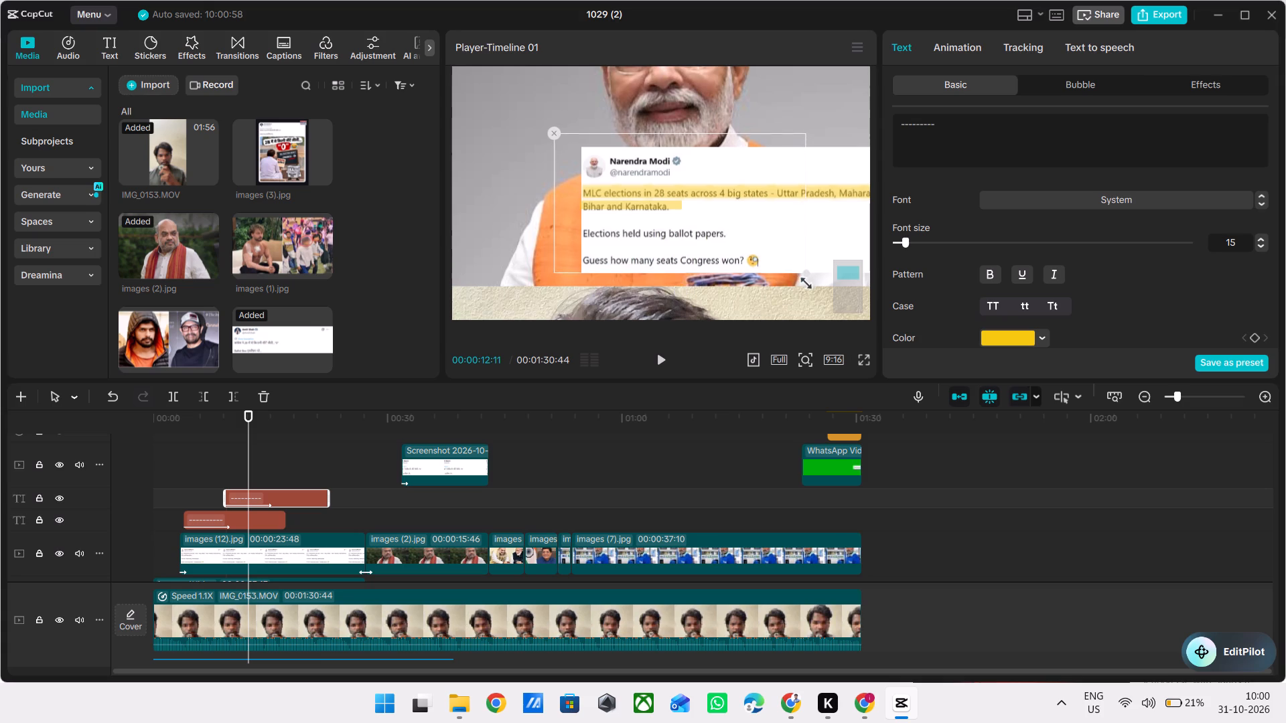
{"action": "left_click_drag", "start_coordinate": [802, 280], "coordinate": [804, 287]}
{"action": "left_click", "coordinate": [721, 244]}
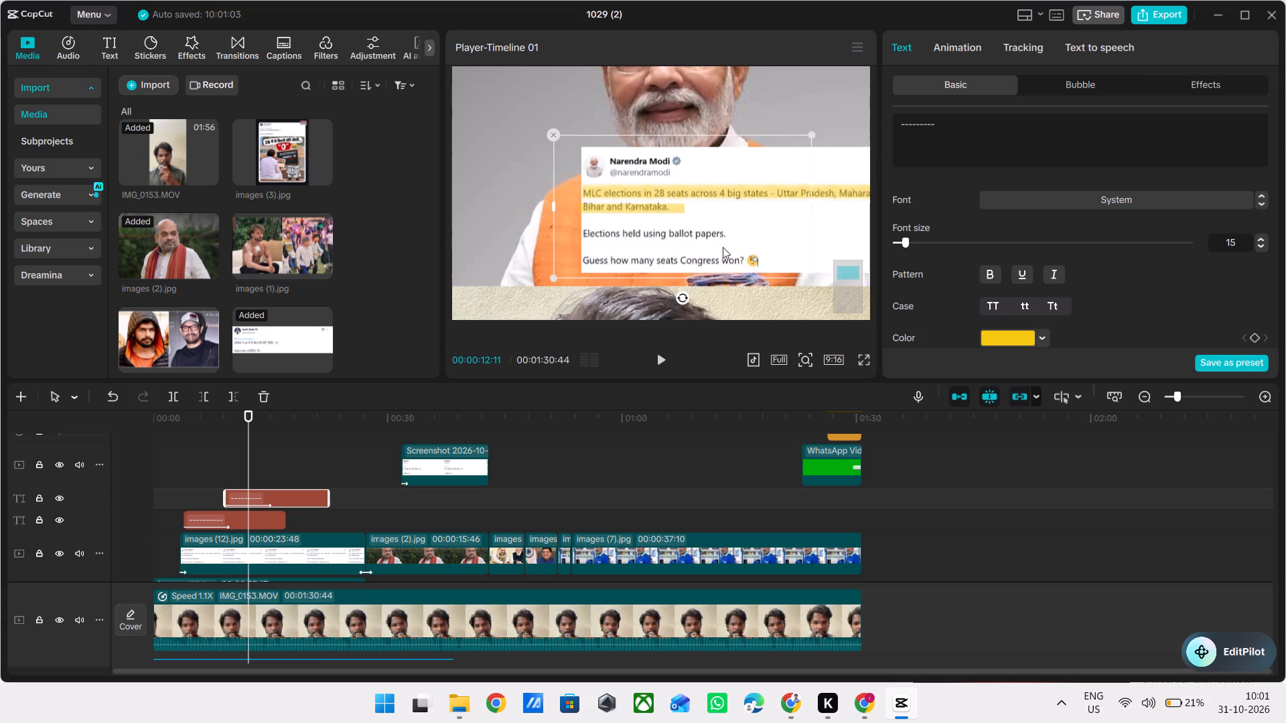
{"action": "left_click", "coordinate": [725, 238]}
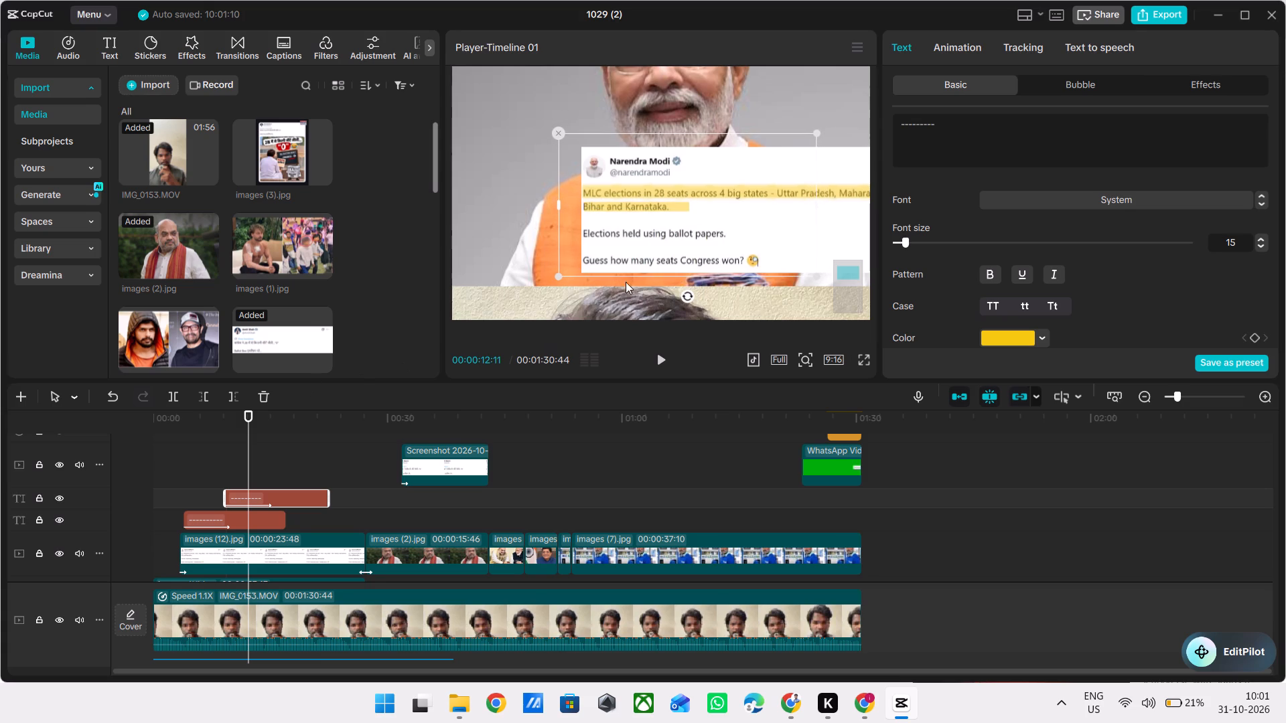
{"action": "left_click", "coordinate": [684, 241]}
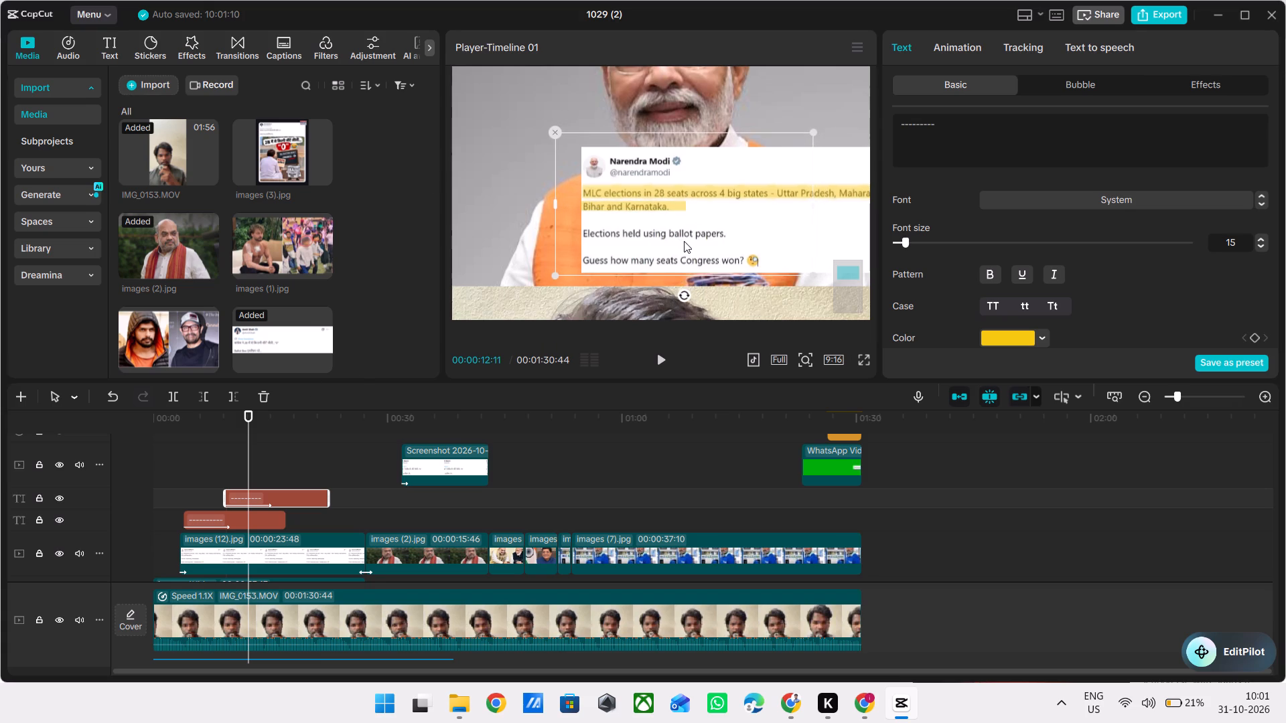
Shift the second-line highlight clip earlier to start at about 8 s, playing back the highlights to check their timing.
{"action": "left_click", "coordinate": [201, 448]}
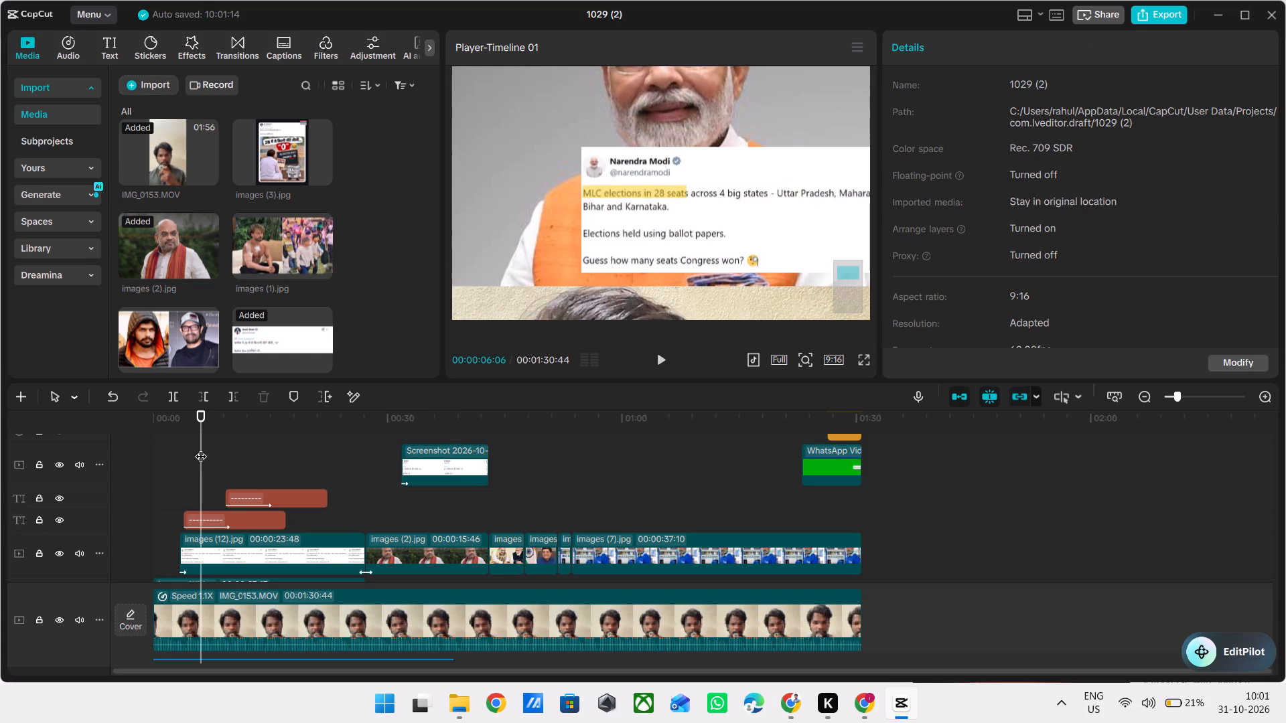
{"action": "key", "text": "space"}
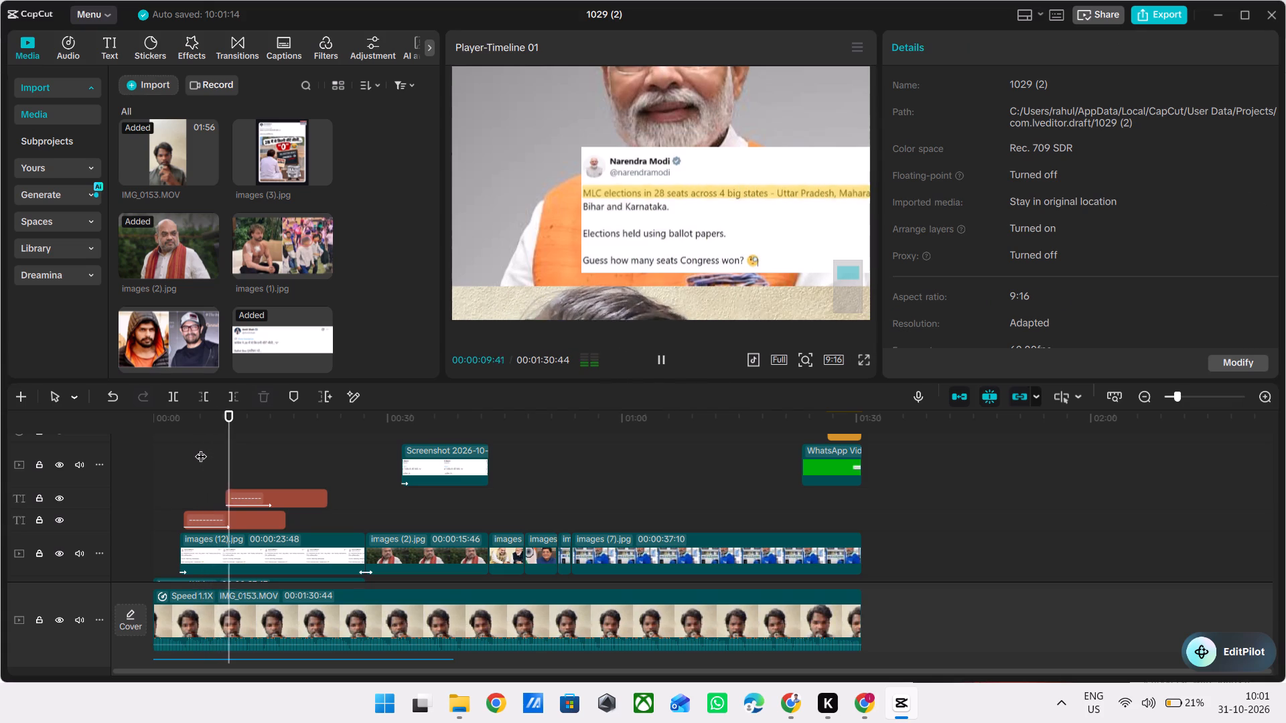
{"action": "key", "text": "space"}
{"action": "left_click", "coordinate": [279, 501]}
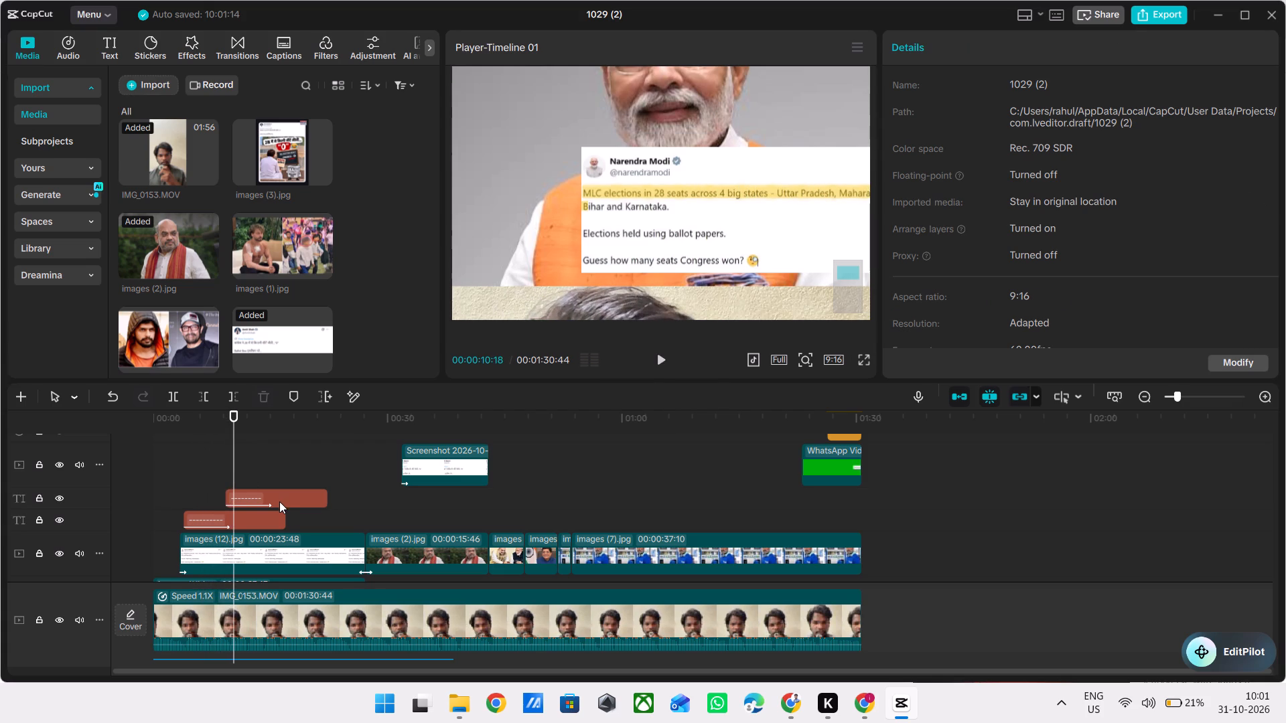
{"action": "left_click_drag", "start_coordinate": [279, 501], "coordinate": [269, 501]}
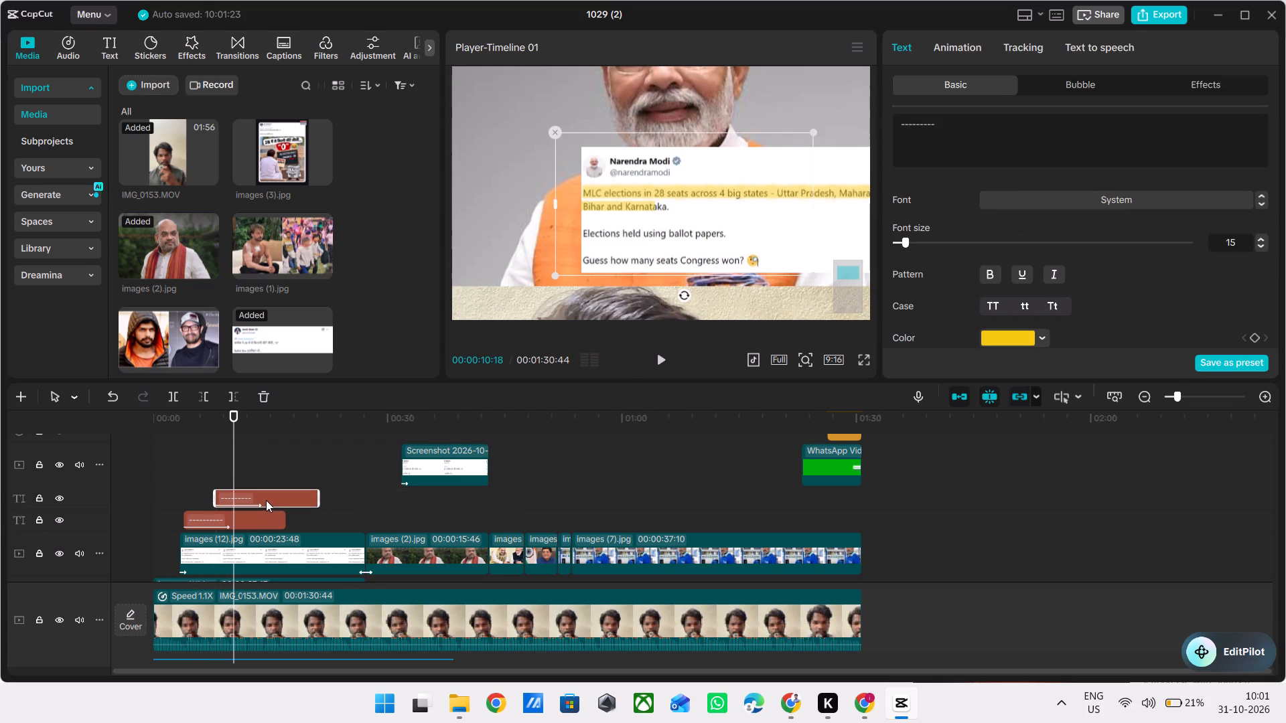
{"action": "left_click", "coordinate": [217, 468]}
{"action": "key", "text": "space"}
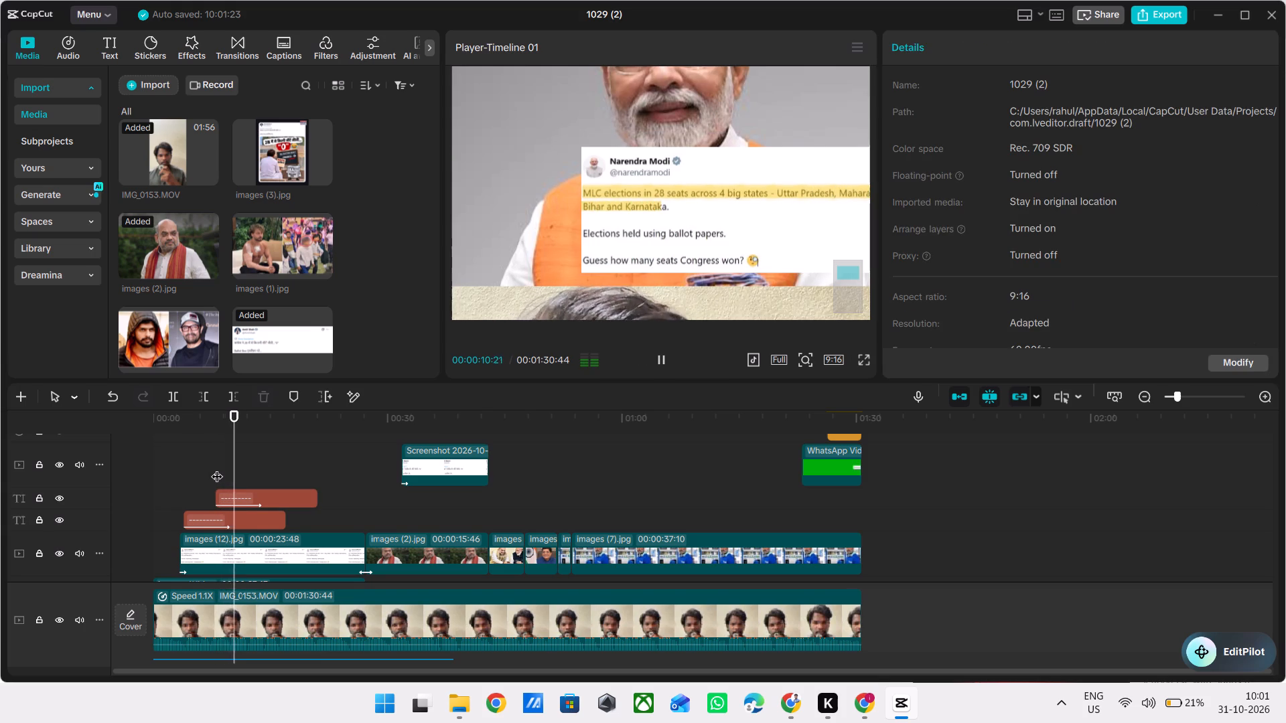
{"action": "key", "text": "space"}
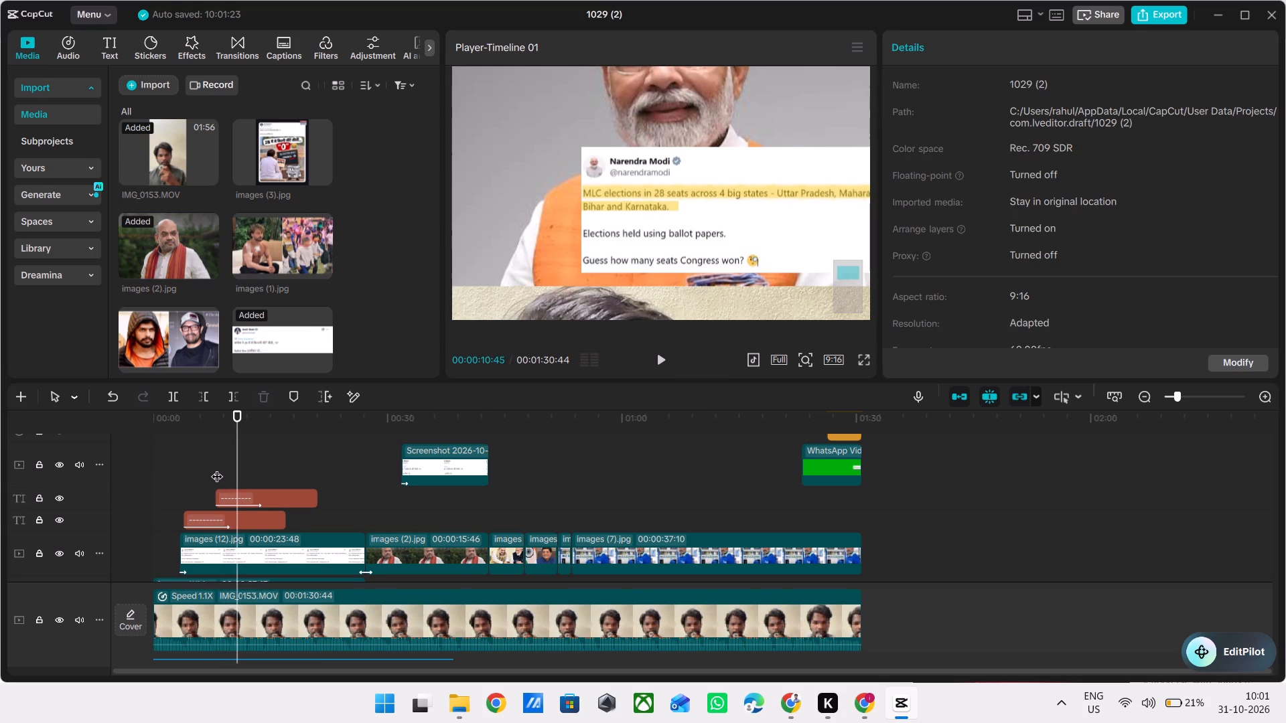
Duplicate the first-line highlight clip at about 10.7 s and recolour the copy green, 00B209.
{"action": "left_click", "coordinate": [254, 519]}
{"action": "key", "text": "ctrl+c"}
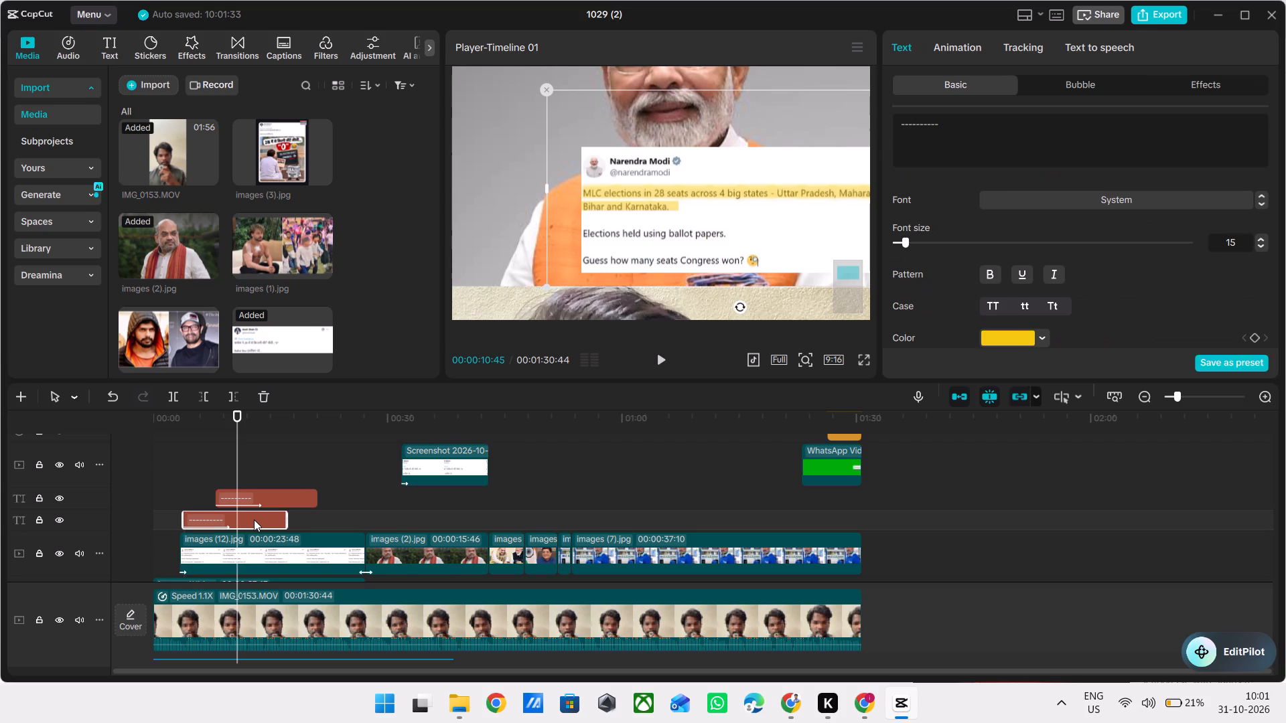
{"action": "key", "text": "ctrl+v"}
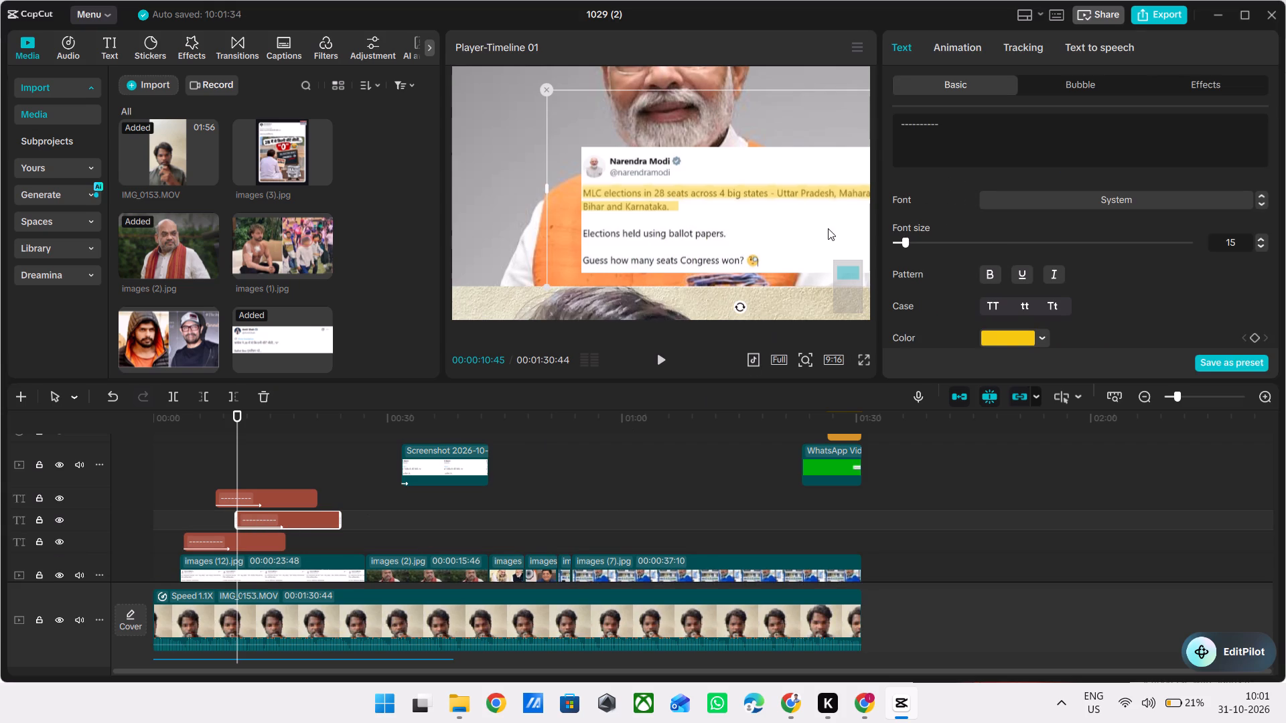
{"action": "left_click", "coordinate": [1042, 341]}
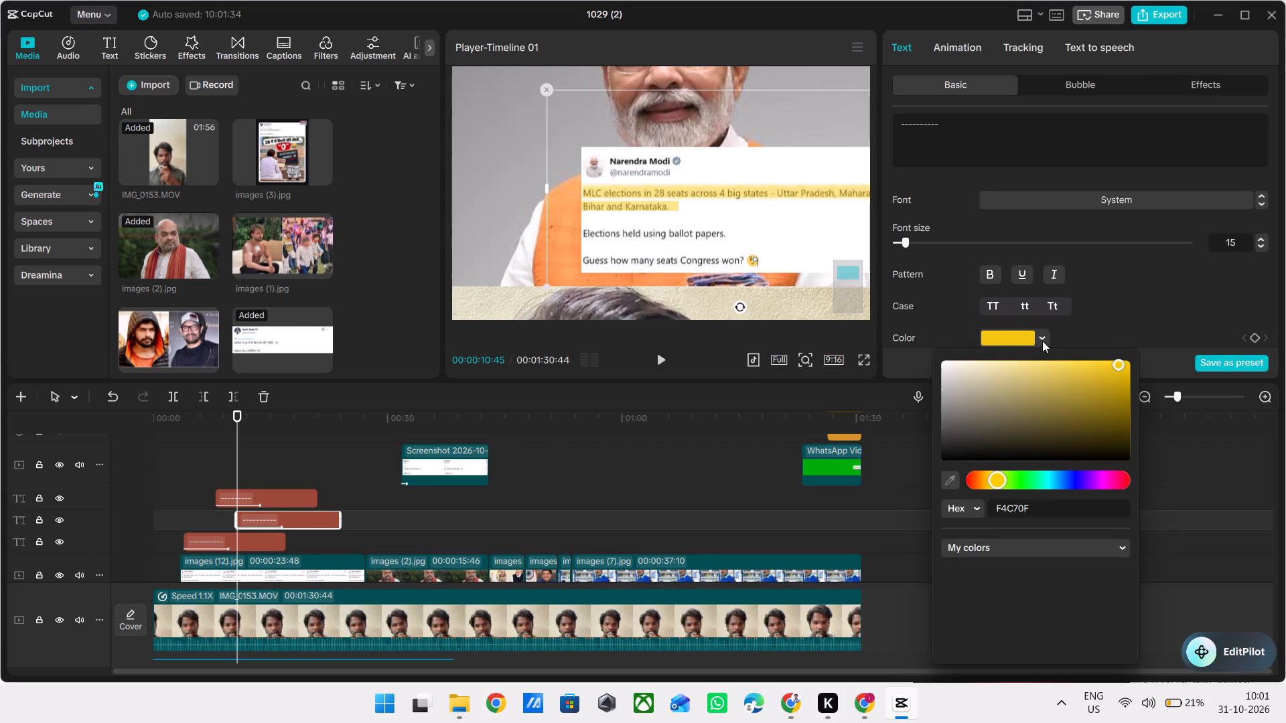
{"action": "left_click", "coordinate": [968, 596]}
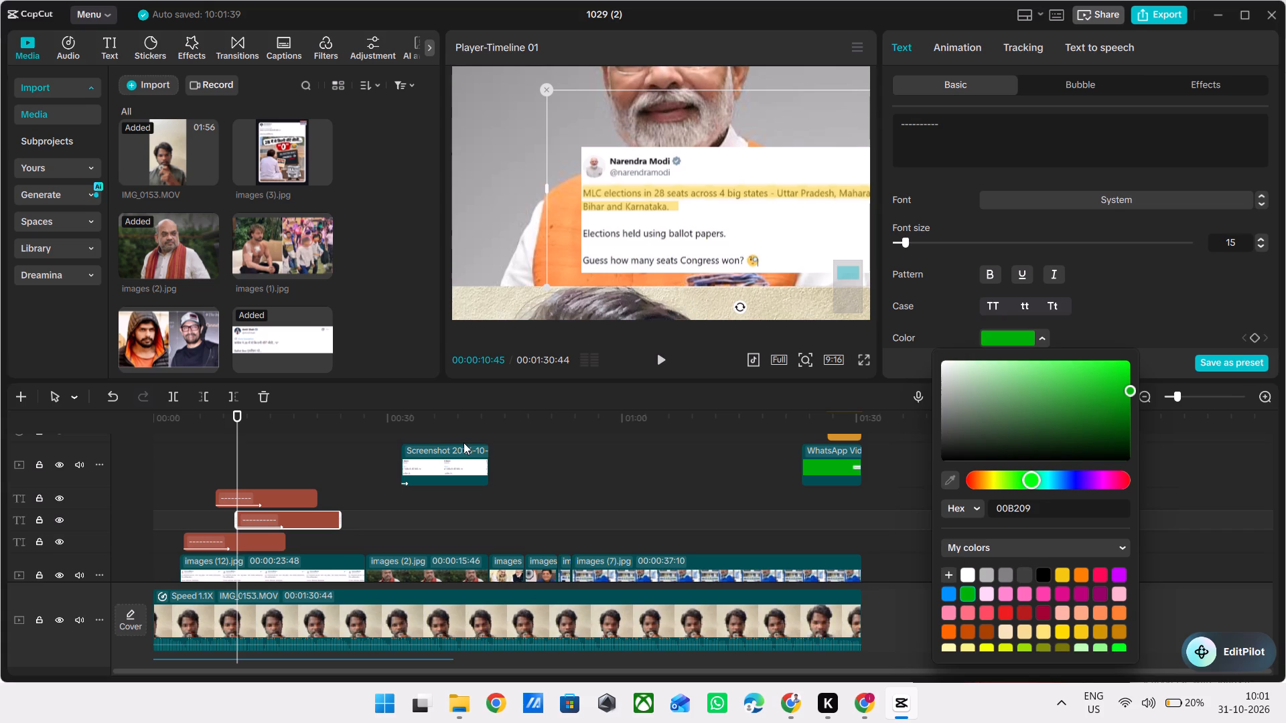
Move the green highlight down onto the tweet line "Elections held using ballot papers." and play back its wipe.
{"action": "double_click", "coordinate": [246, 449]}
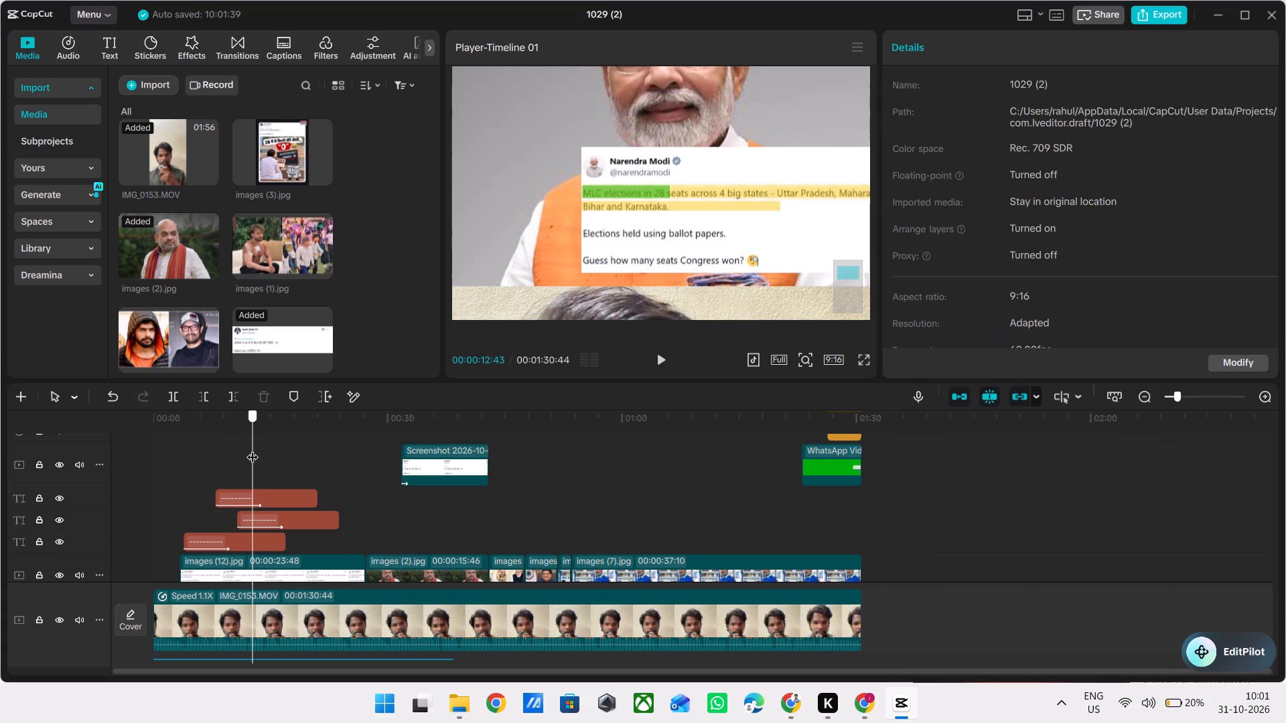
{"action": "left_click", "coordinate": [303, 520]}
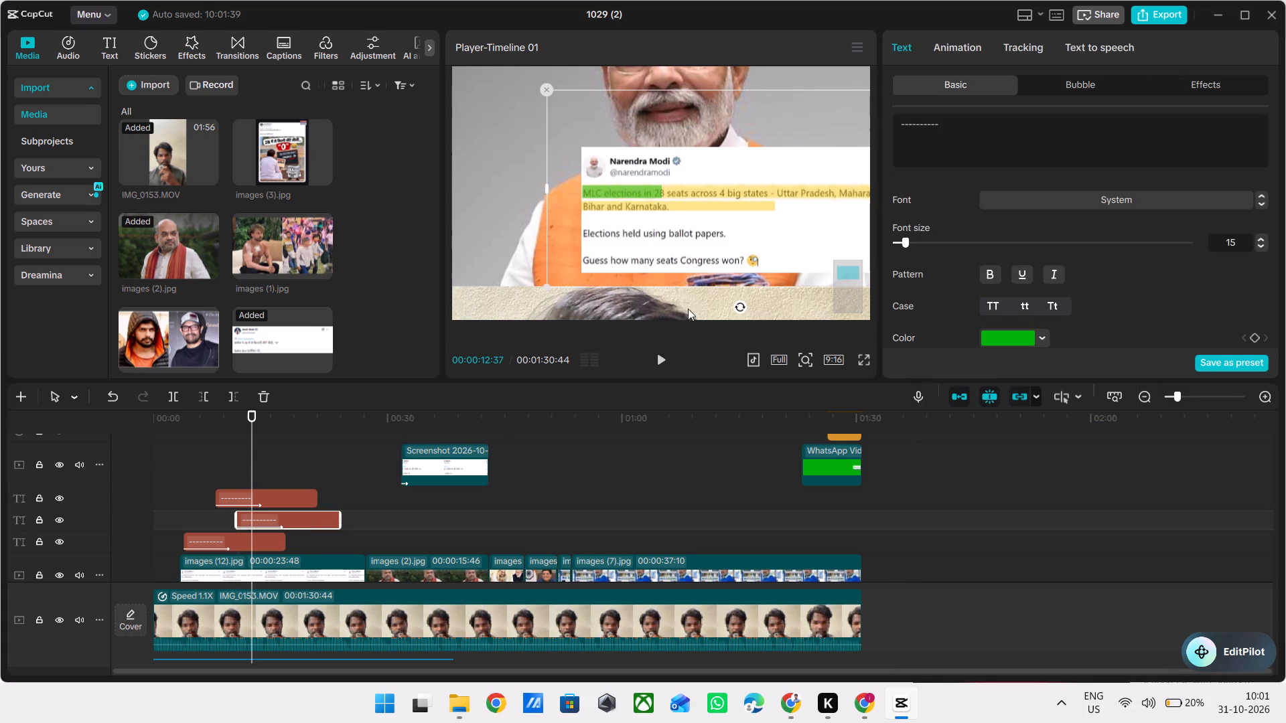
{"action": "left_click_drag", "start_coordinate": [654, 248], "coordinate": [656, 290]}
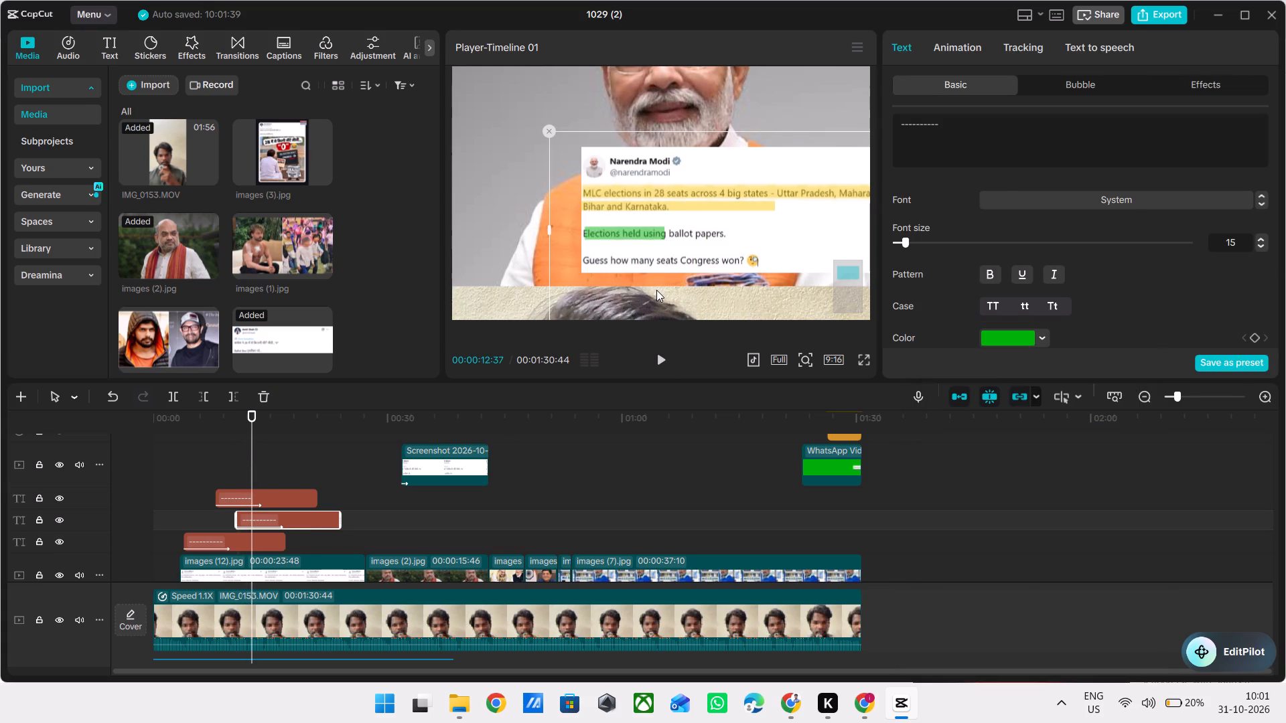
{"action": "left_click_drag", "start_coordinate": [656, 290], "coordinate": [658, 291]}
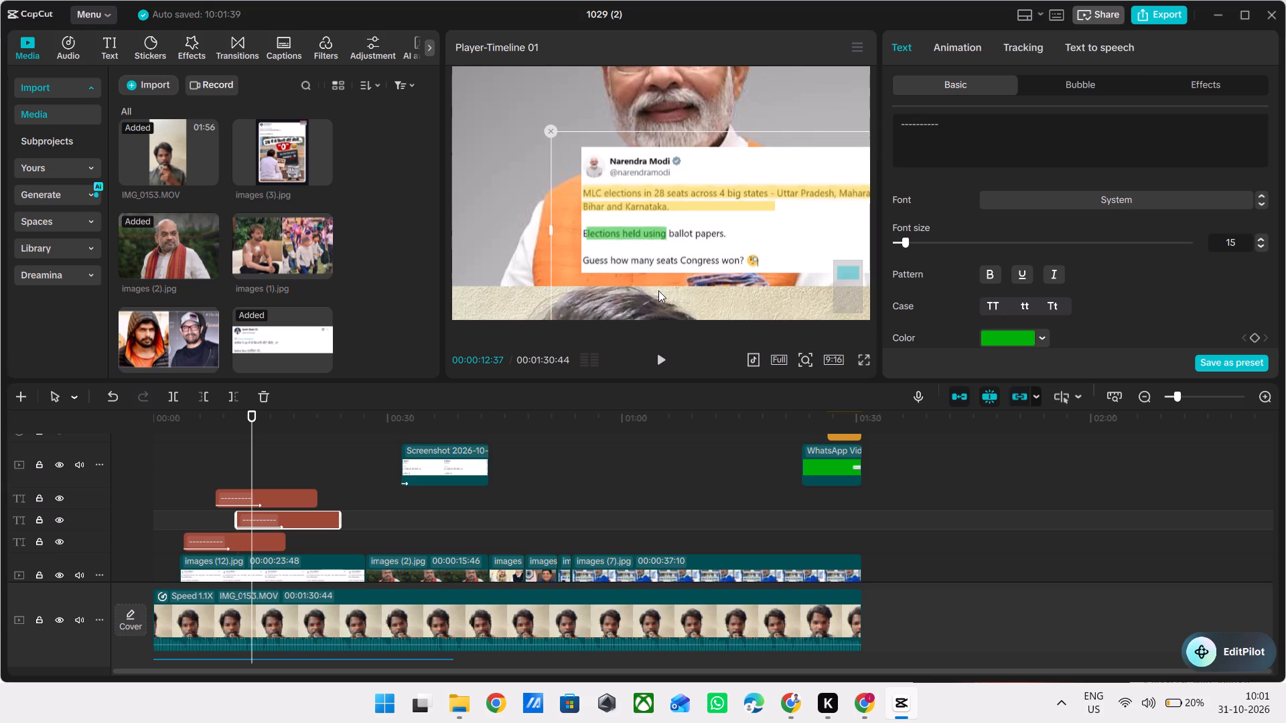
{"action": "left_click_drag", "start_coordinate": [658, 291], "coordinate": [655, 291]}
{"action": "key", "text": "space"}
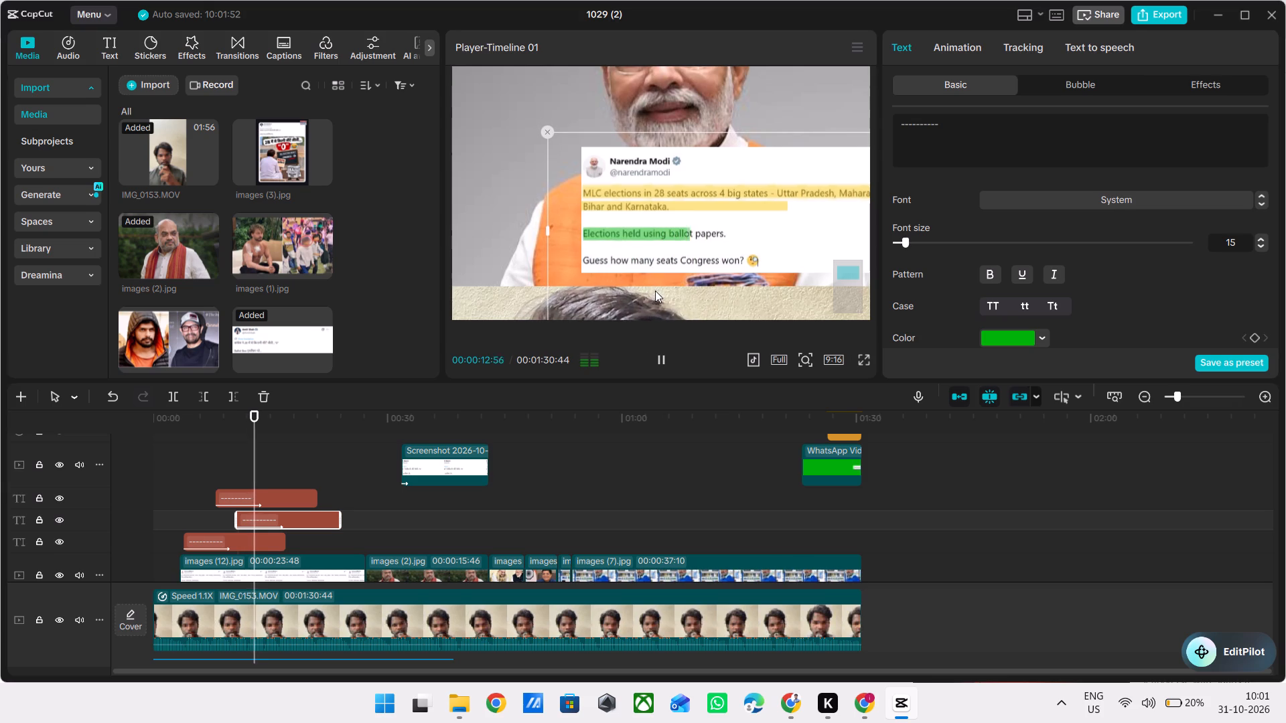
{"action": "key", "text": "space"}
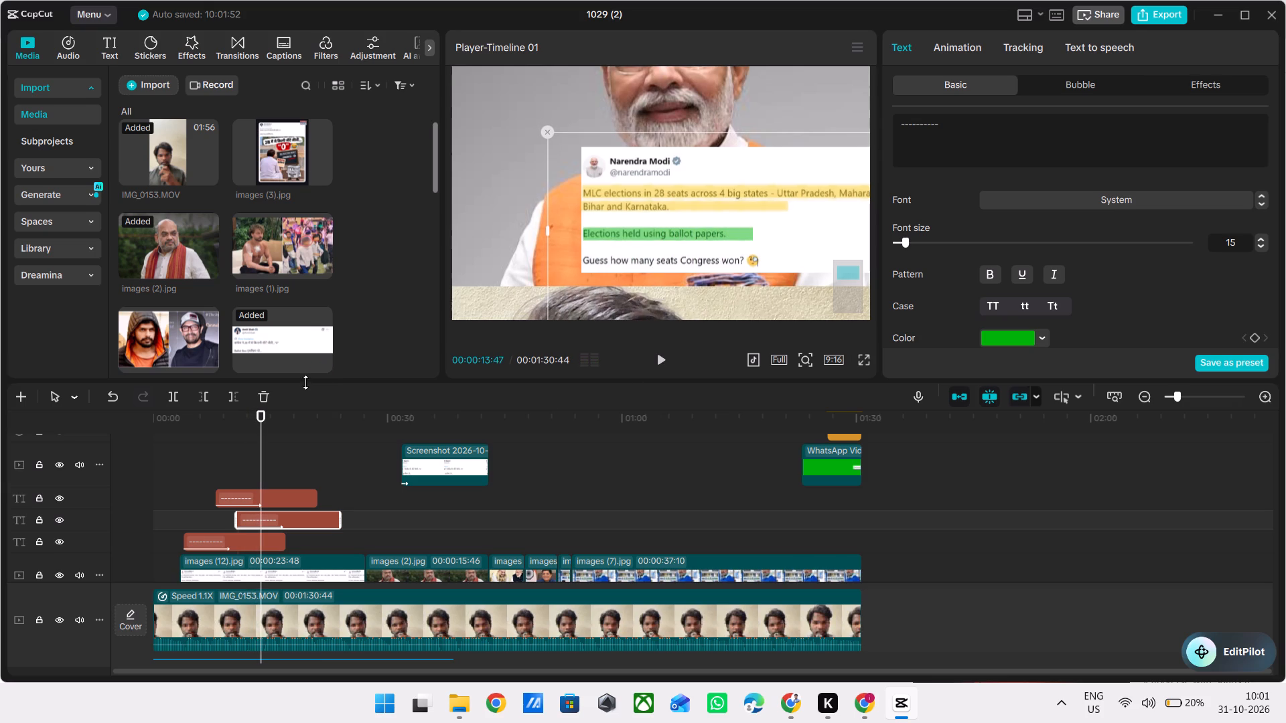
Set the green highlight's Wipe Right animation duration to 3.5 s and play back its wipe.
{"action": "left_click", "coordinate": [952, 44]}
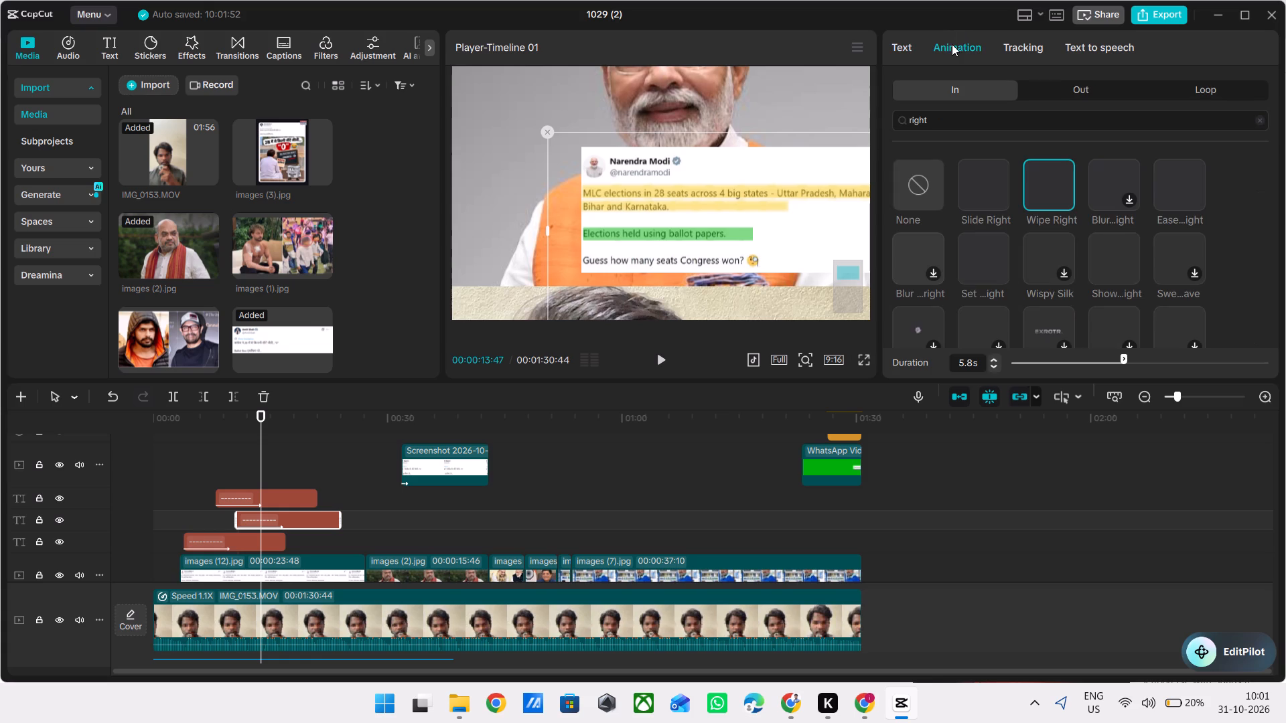
{"action": "left_click", "coordinate": [1080, 365]}
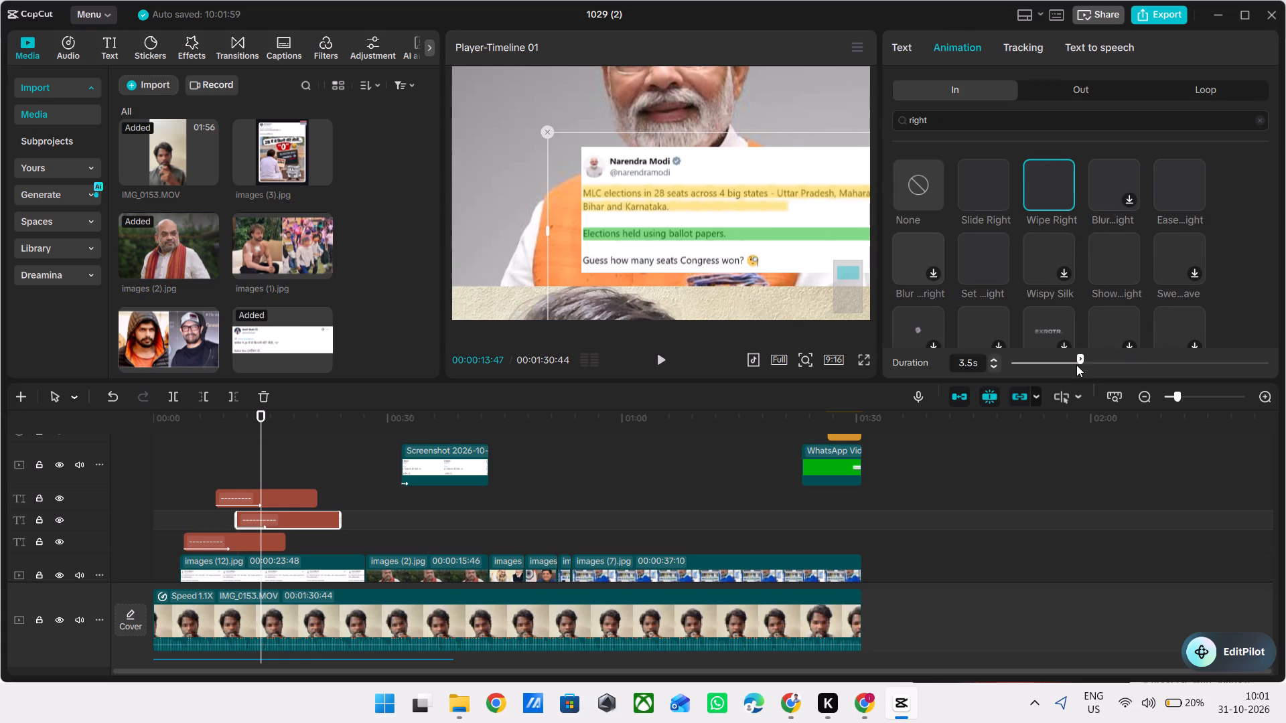
{"action": "left_click", "coordinate": [232, 469]}
{"action": "key", "text": "space"}
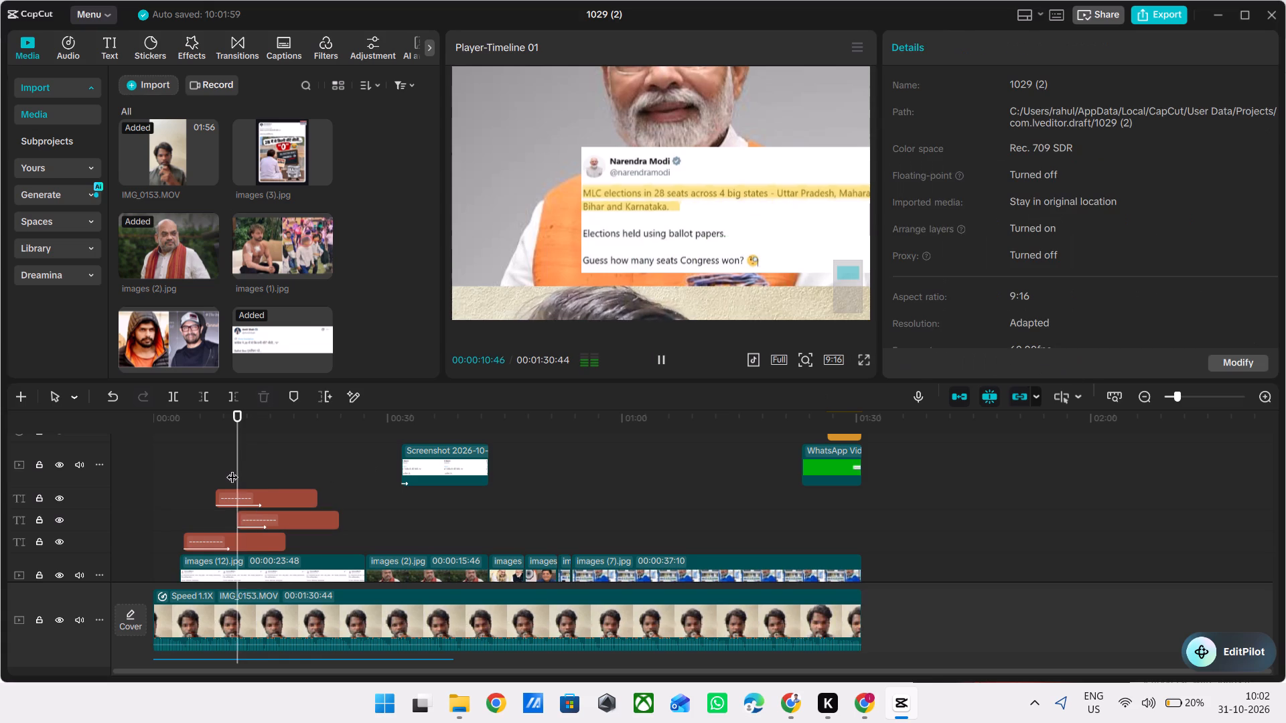
{"action": "key", "text": "space"}
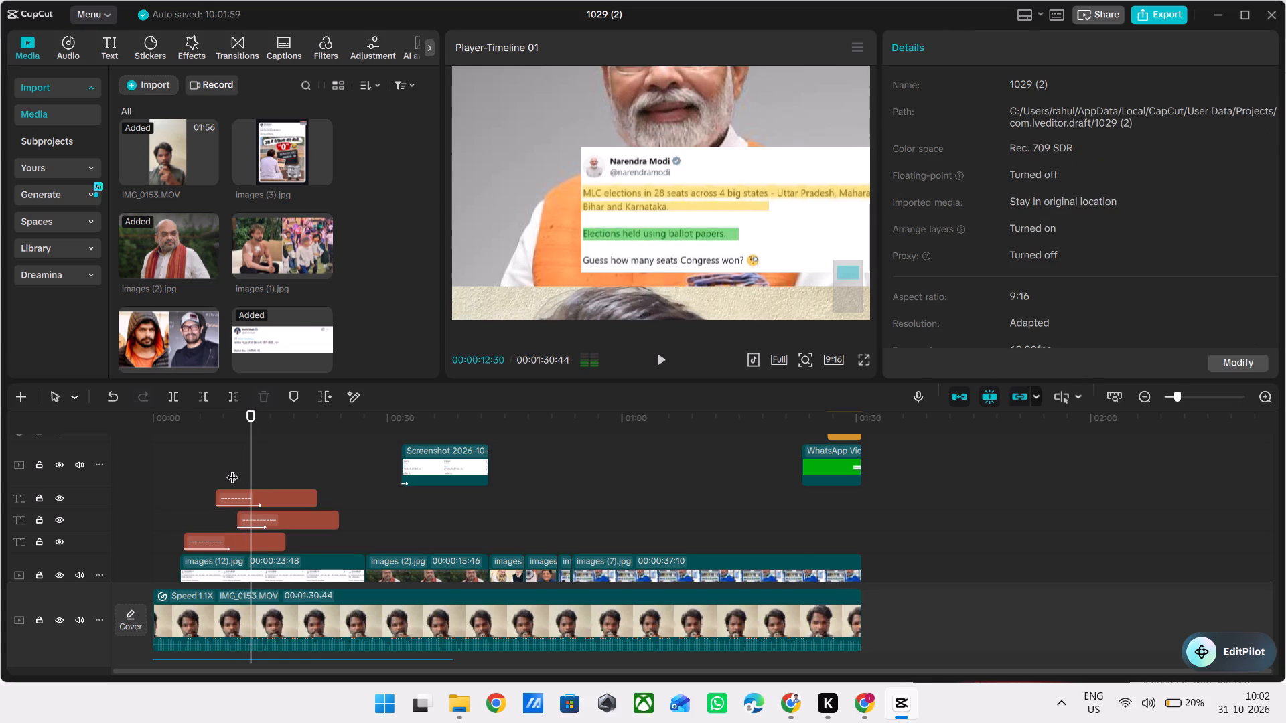
{"action": "key", "text": "space"}
{"action": "key", "text": "space"}
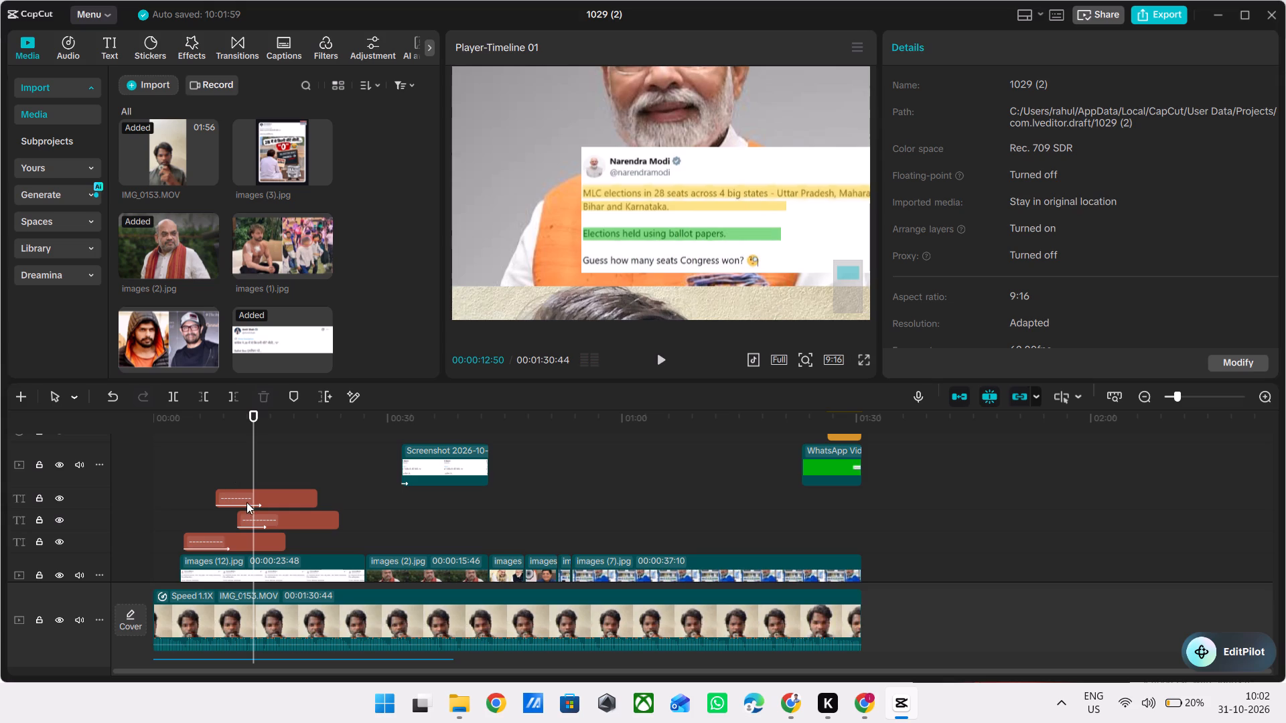
Shorten the green highlight's text to seven dashes, realign it over "Elections held using ballot papers." and play back the highlights from about 5 s.
{"action": "left_click", "coordinate": [309, 521]}
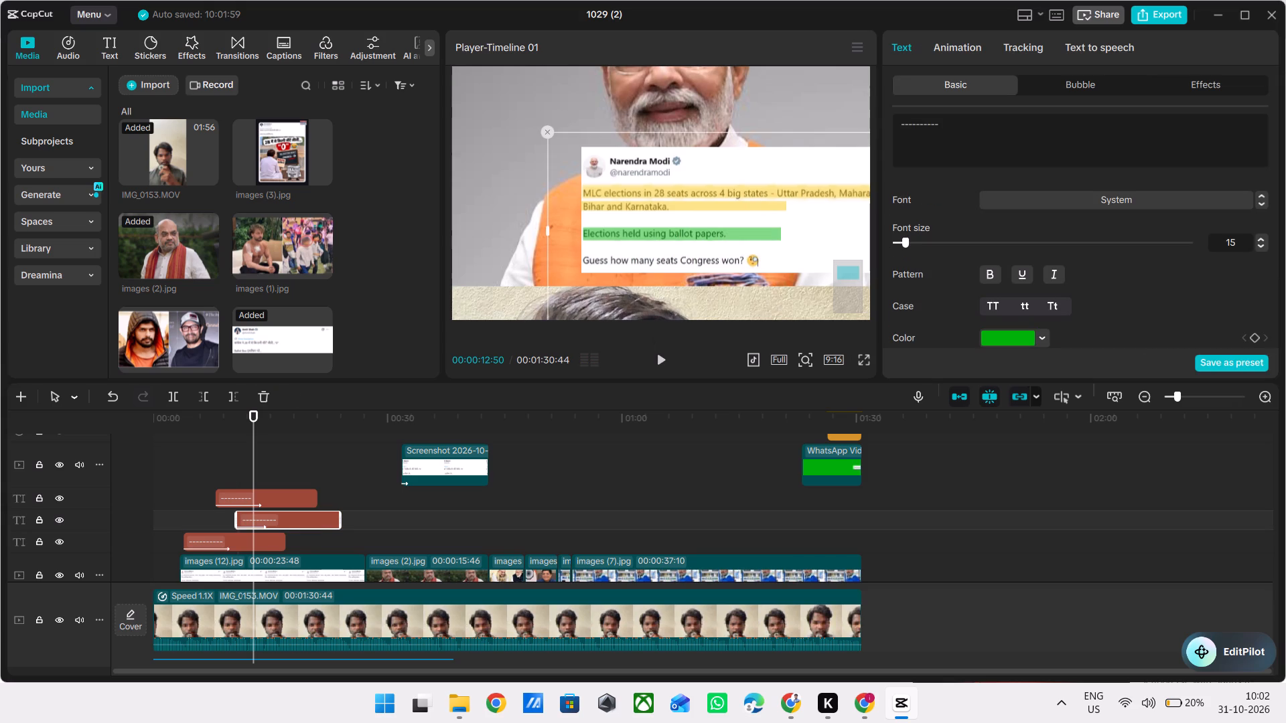
{"action": "left_click", "coordinate": [941, 129]}
{"action": "key", "text": "BackSpace"}
{"action": "key", "text": "BackSpace"}
{"action": "key", "text": "BackSpace"}
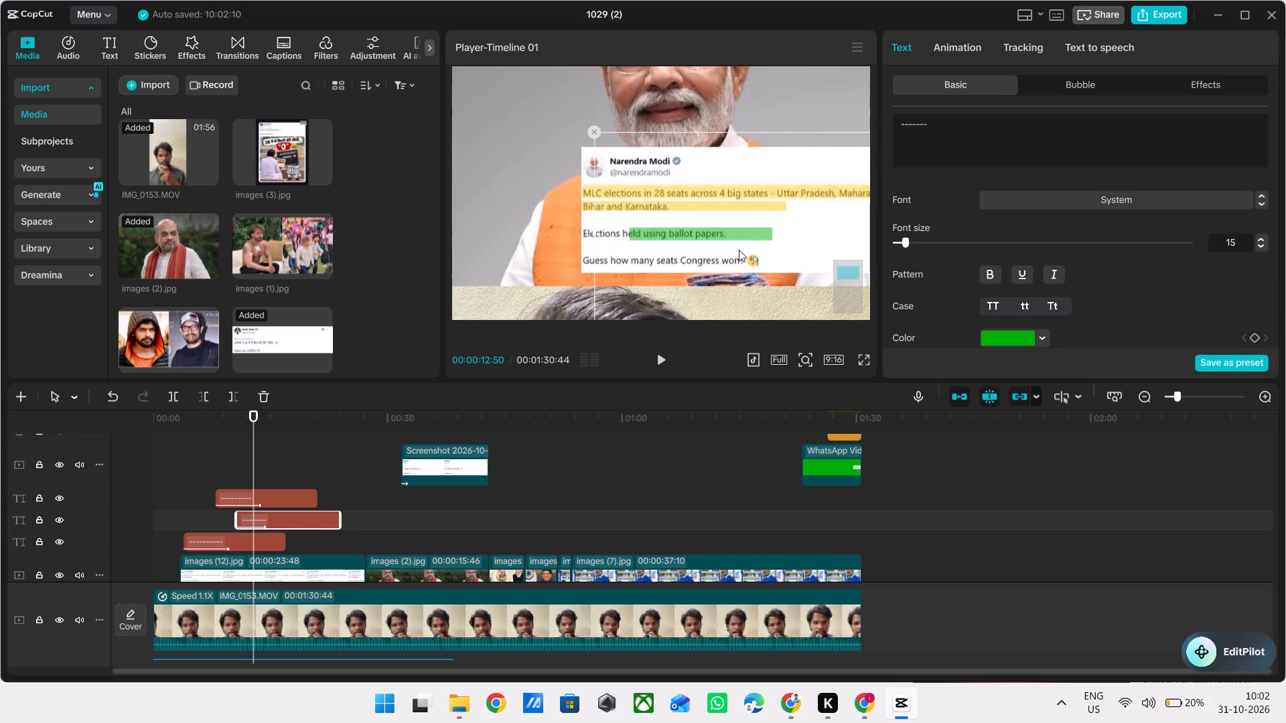
{"action": "left_click_drag", "start_coordinate": [740, 250], "coordinate": [703, 250]}
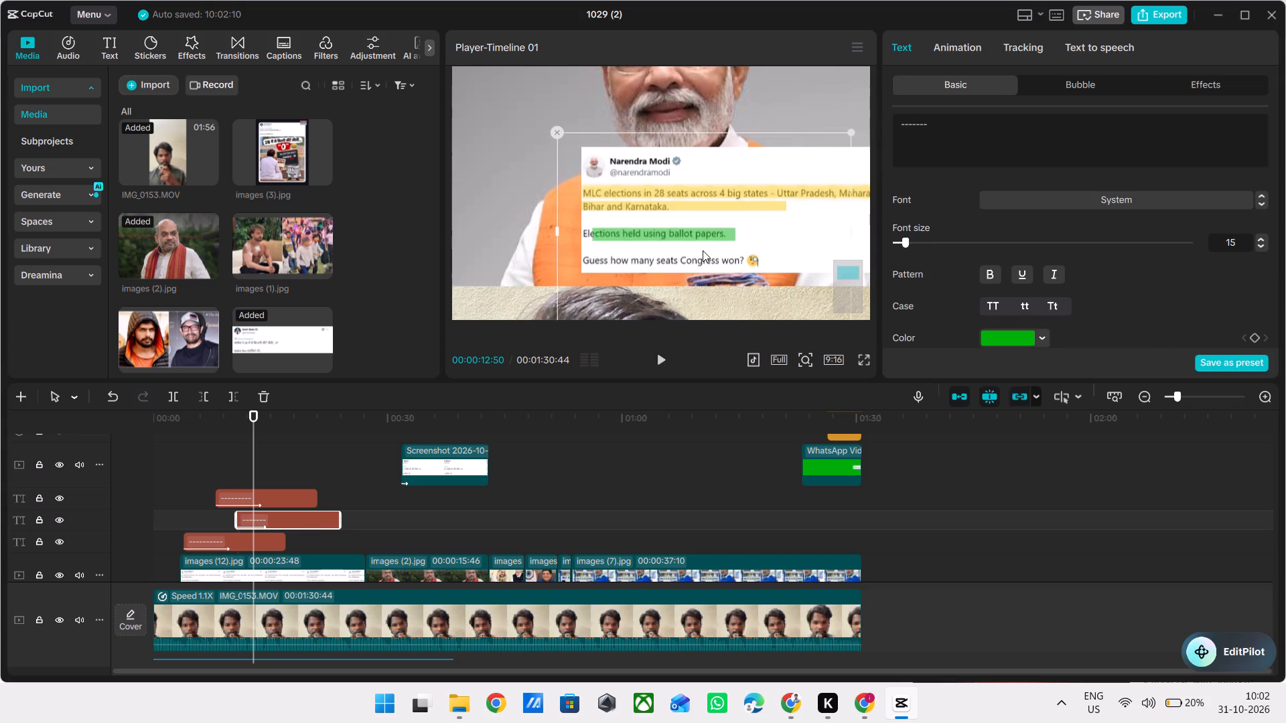
{"action": "left_click_drag", "start_coordinate": [703, 250], "coordinate": [697, 250]}
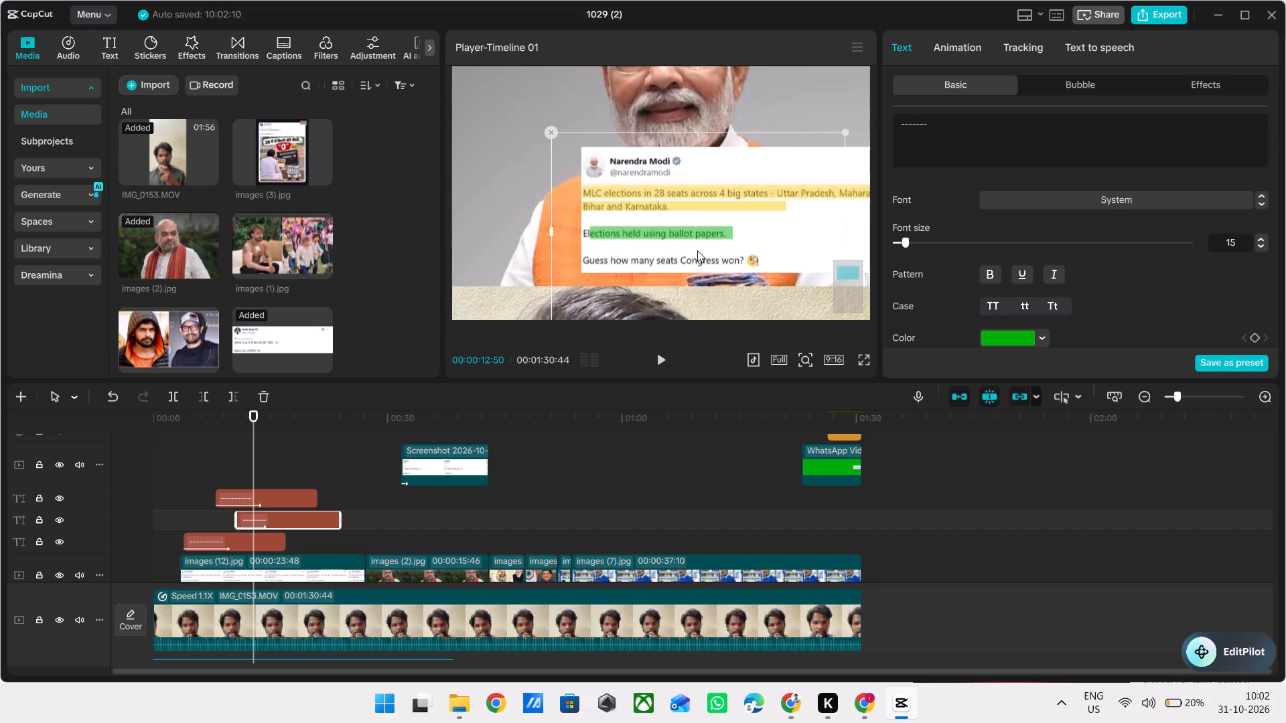
{"action": "left_click_drag", "start_coordinate": [697, 250], "coordinate": [693, 249]}
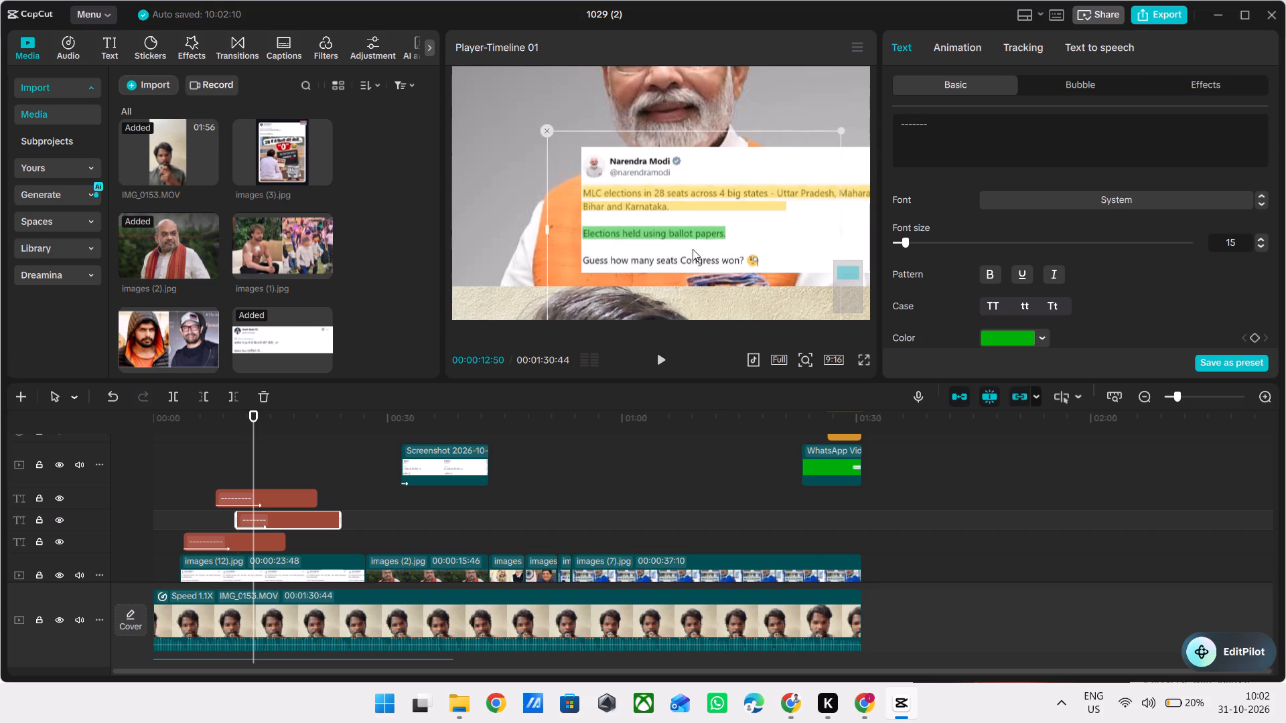
{"action": "left_click_drag", "start_coordinate": [693, 249], "coordinate": [694, 249]}
{"action": "left_click", "coordinate": [193, 472]}
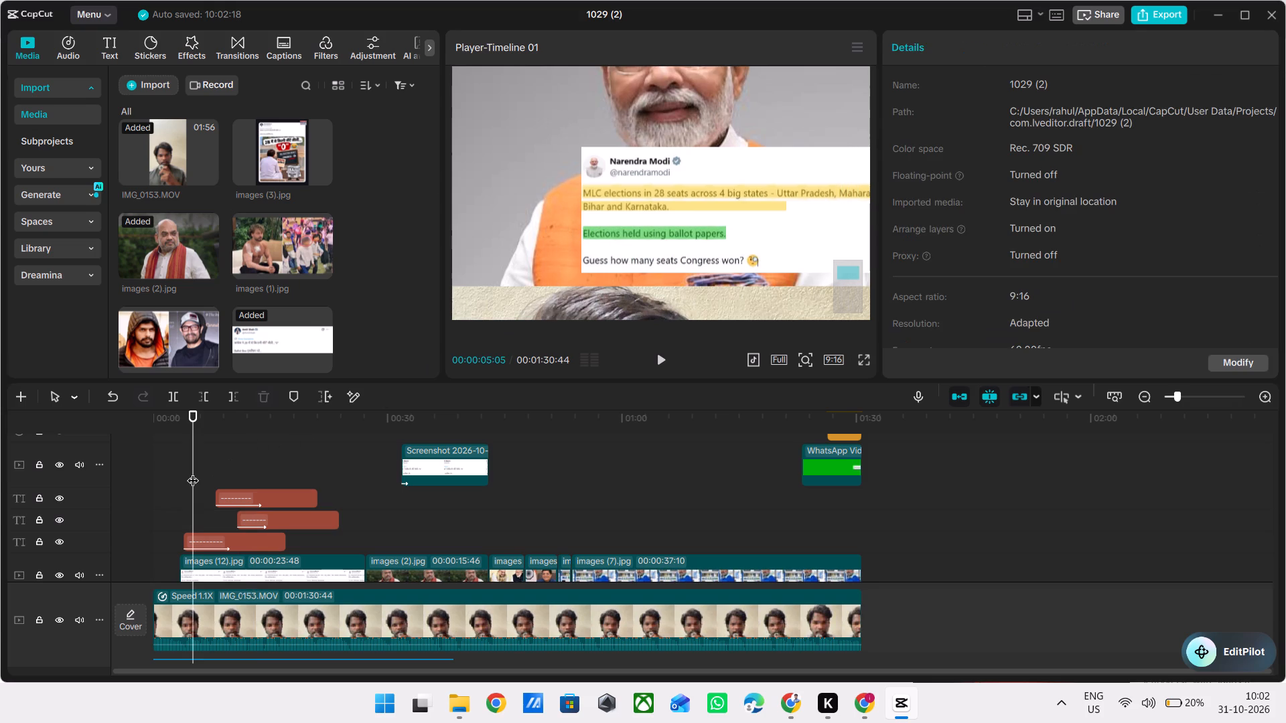
{"action": "key", "text": "space"}
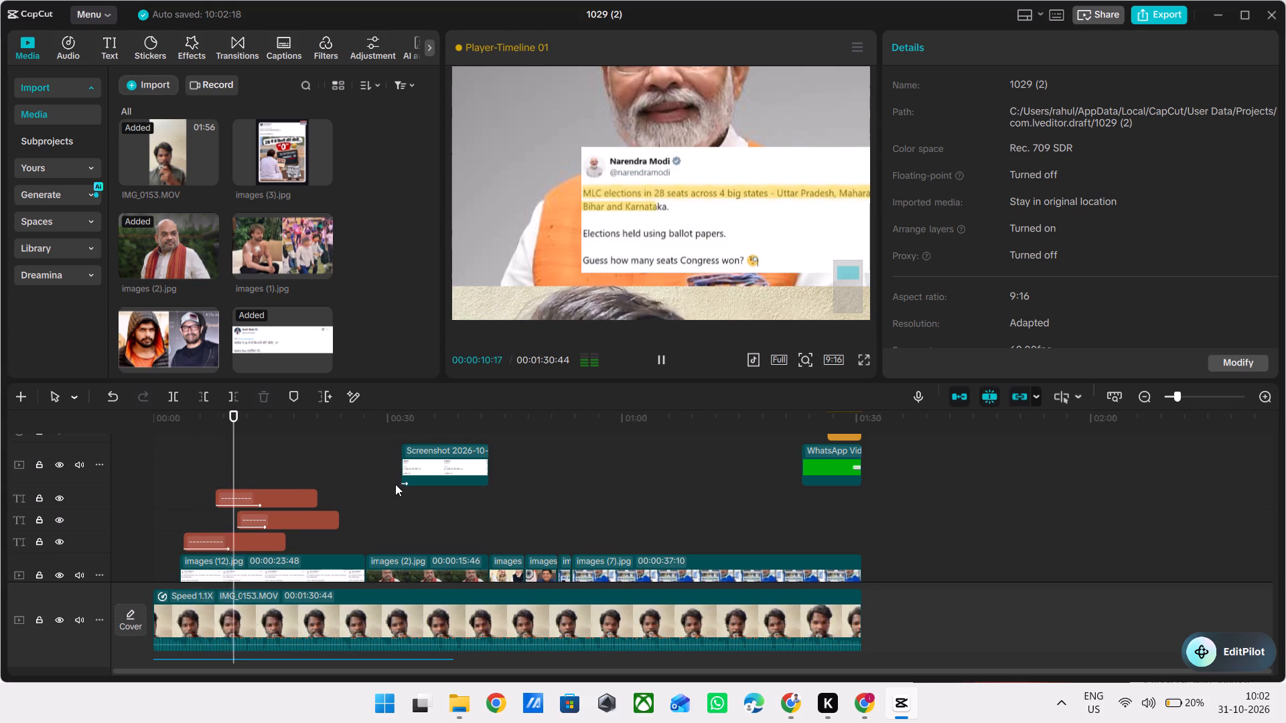
{"action": "key", "text": "space"}
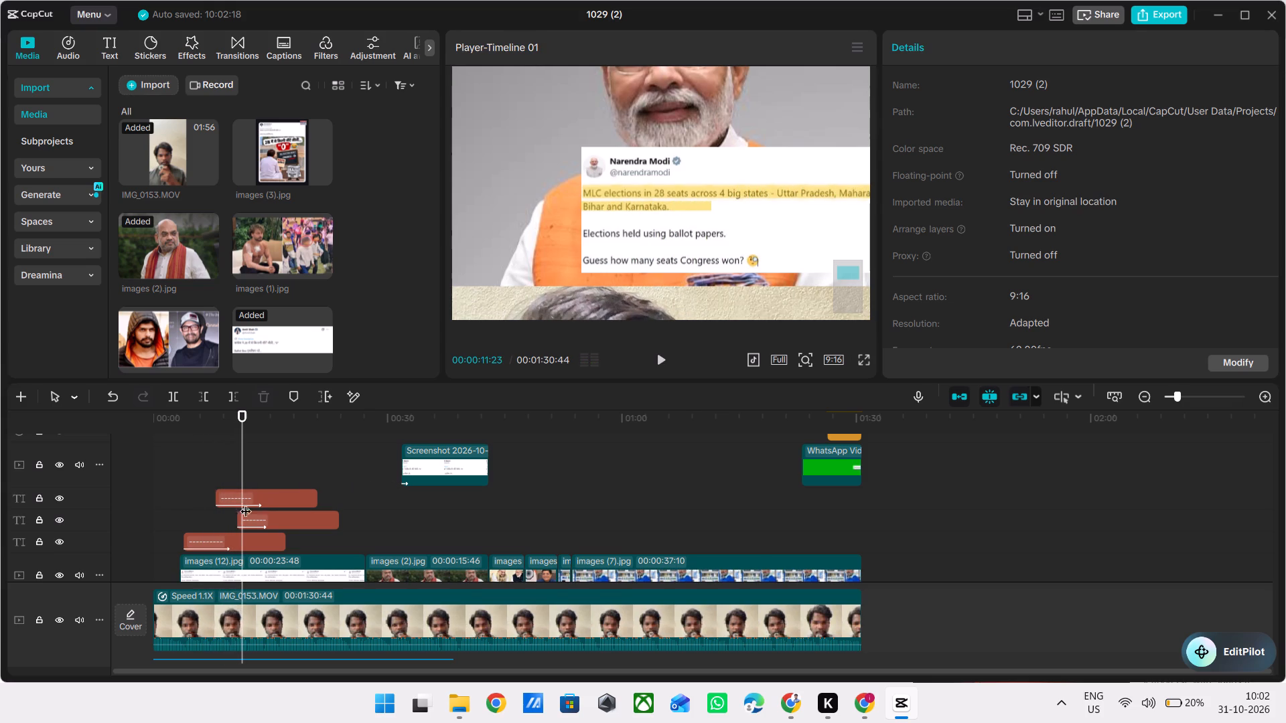
Shorten the second-line yellow highlight to six dashes, realign it over "Bihar and Karnataka." and play back all the highlights.
{"action": "left_click", "coordinate": [657, 206]}
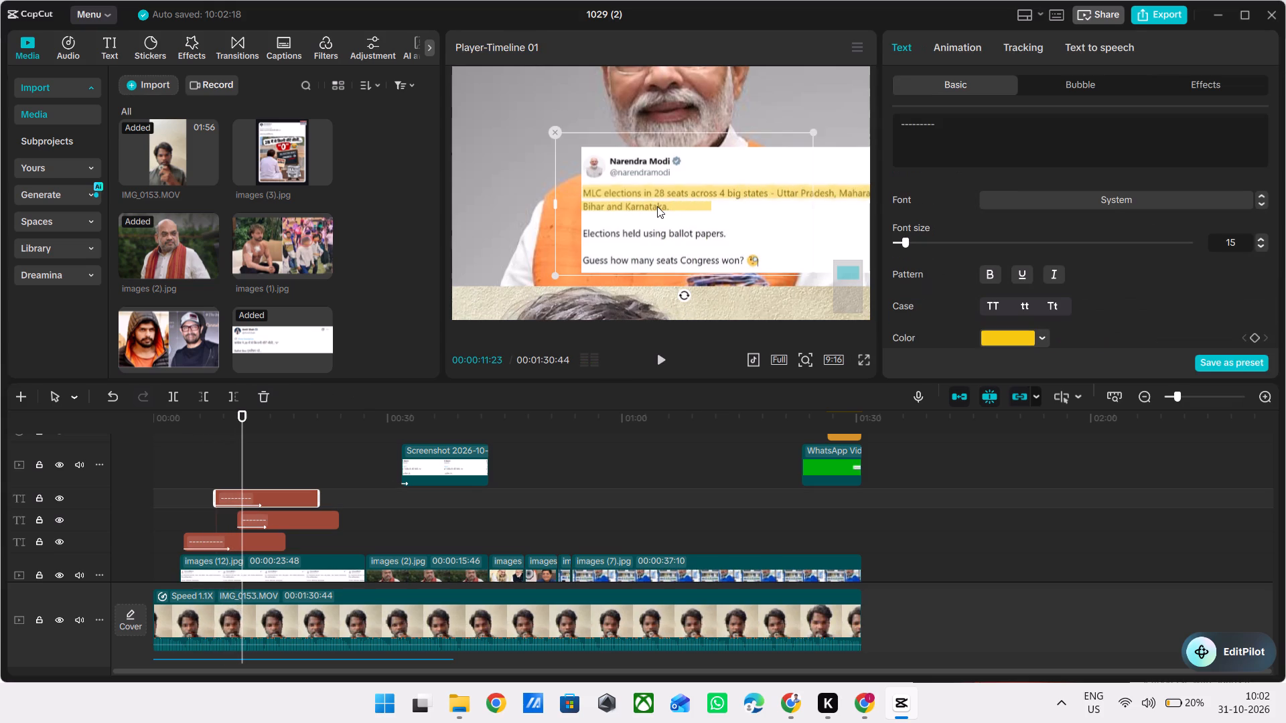
{"action": "left_click", "coordinate": [946, 120]}
{"action": "key", "text": "BackSpace"}
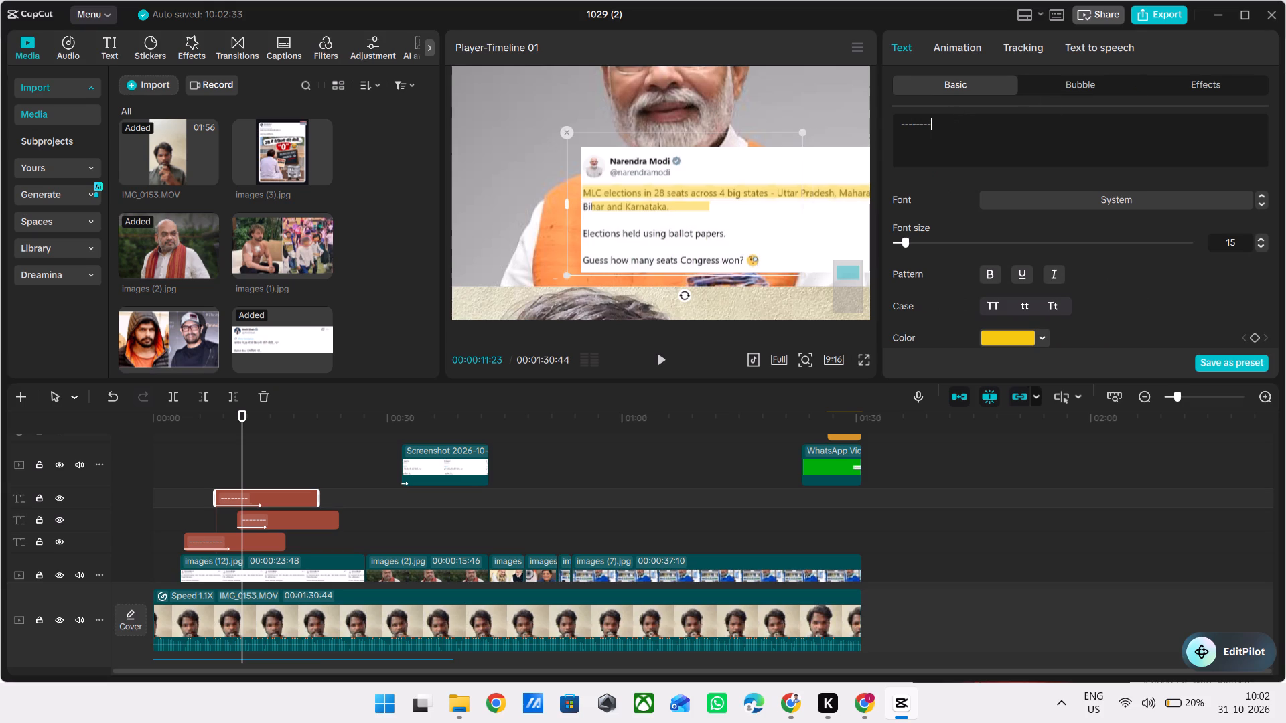
{"action": "key", "text": "BackSpace"}
{"action": "key", "text": "BackSpace"}
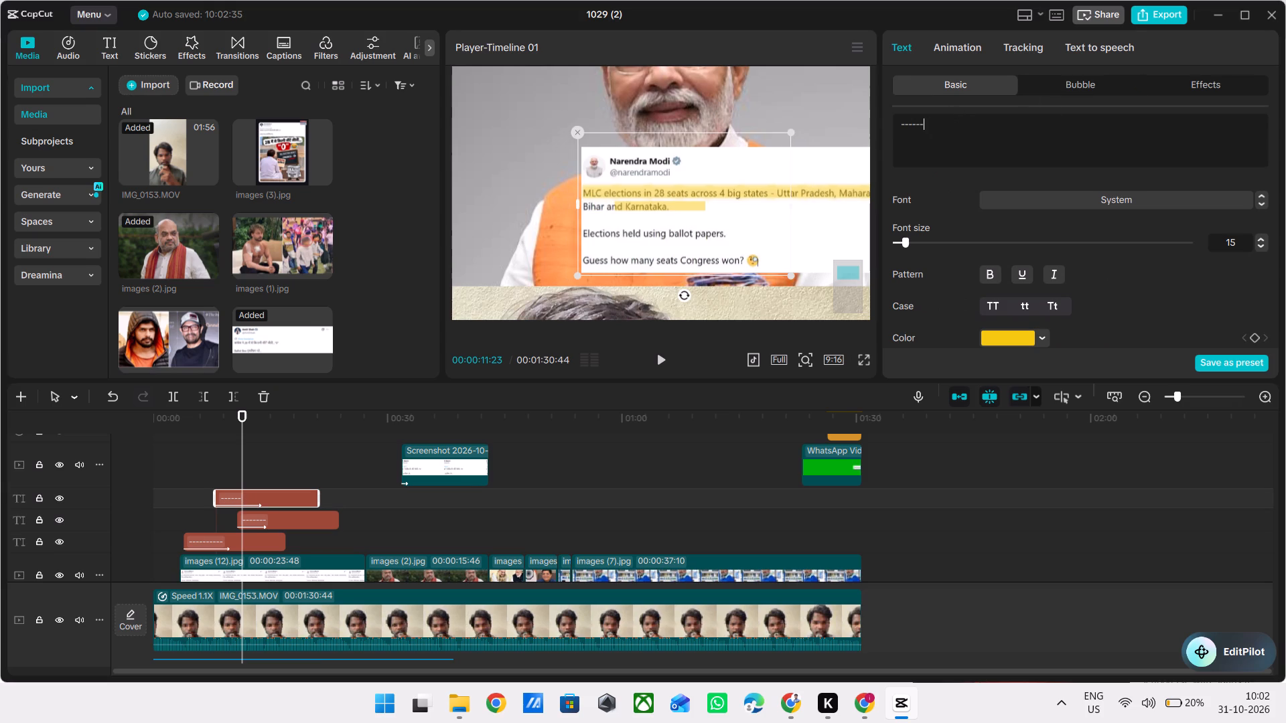
{"action": "left_click_drag", "start_coordinate": [689, 240], "coordinate": [643, 240]}
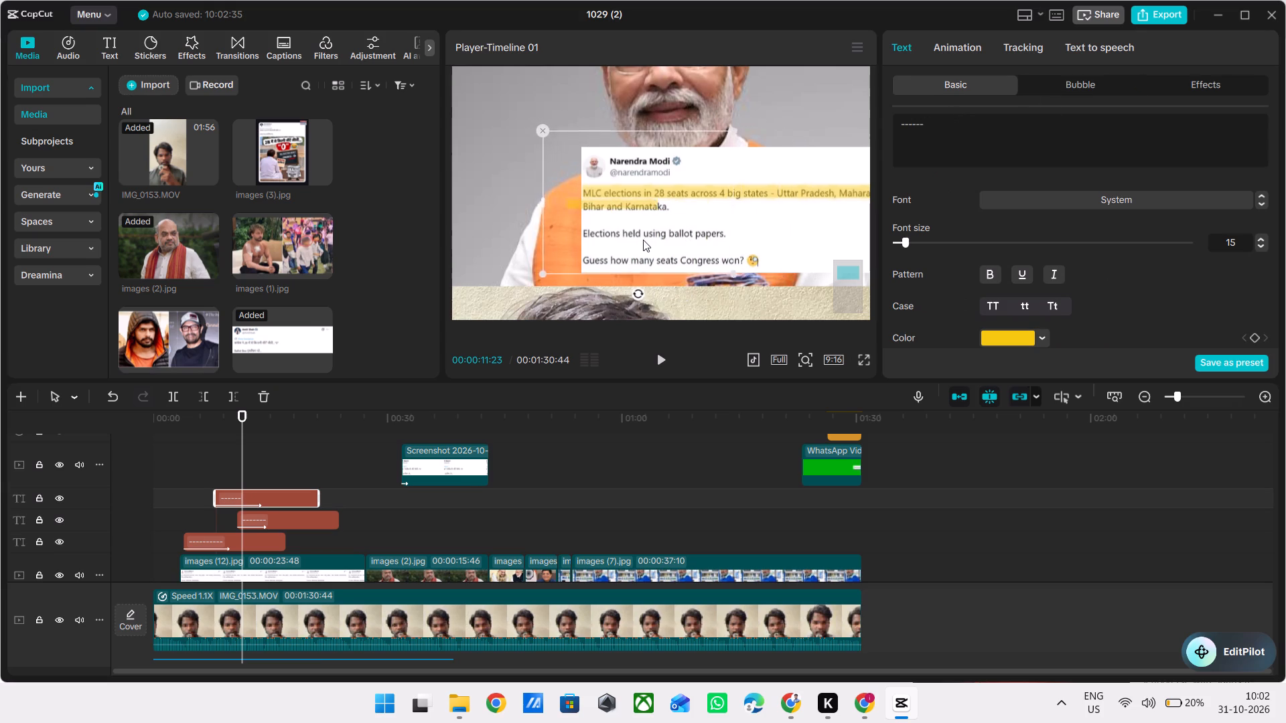
{"action": "left_click_drag", "start_coordinate": [643, 240], "coordinate": [656, 241]}
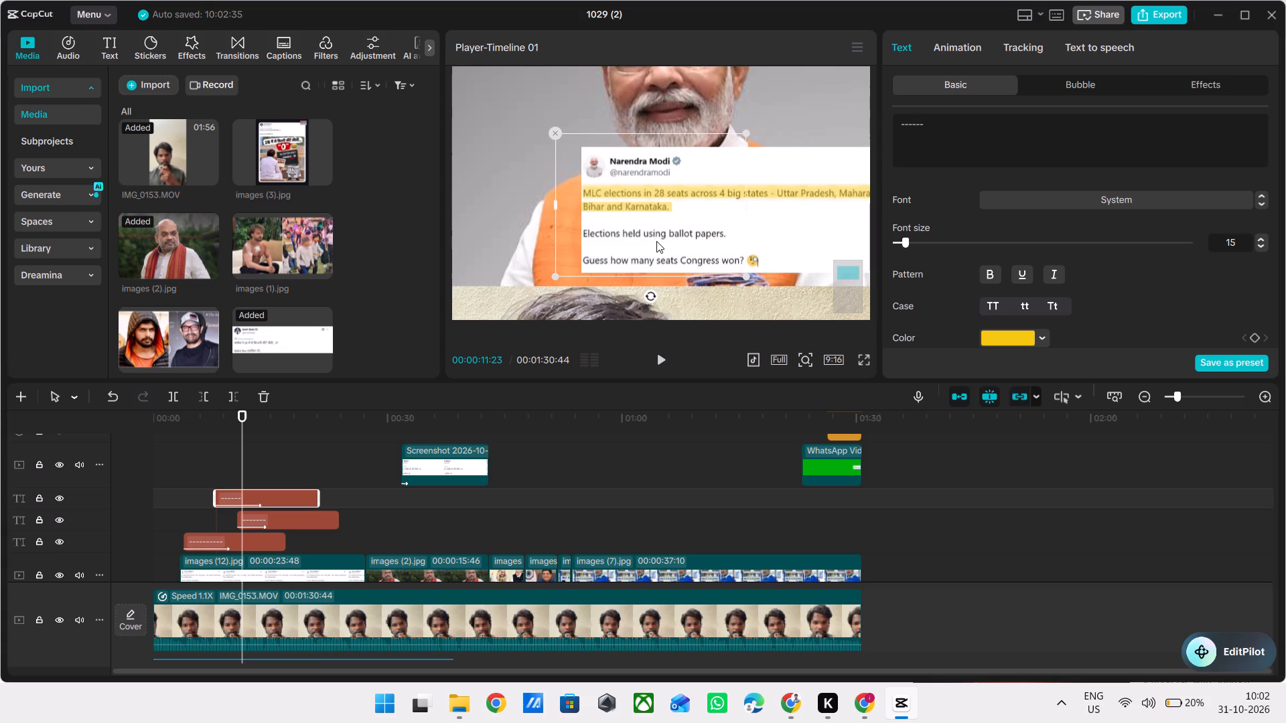
{"action": "left_click", "coordinate": [167, 460]}
{"action": "key", "text": "space"}
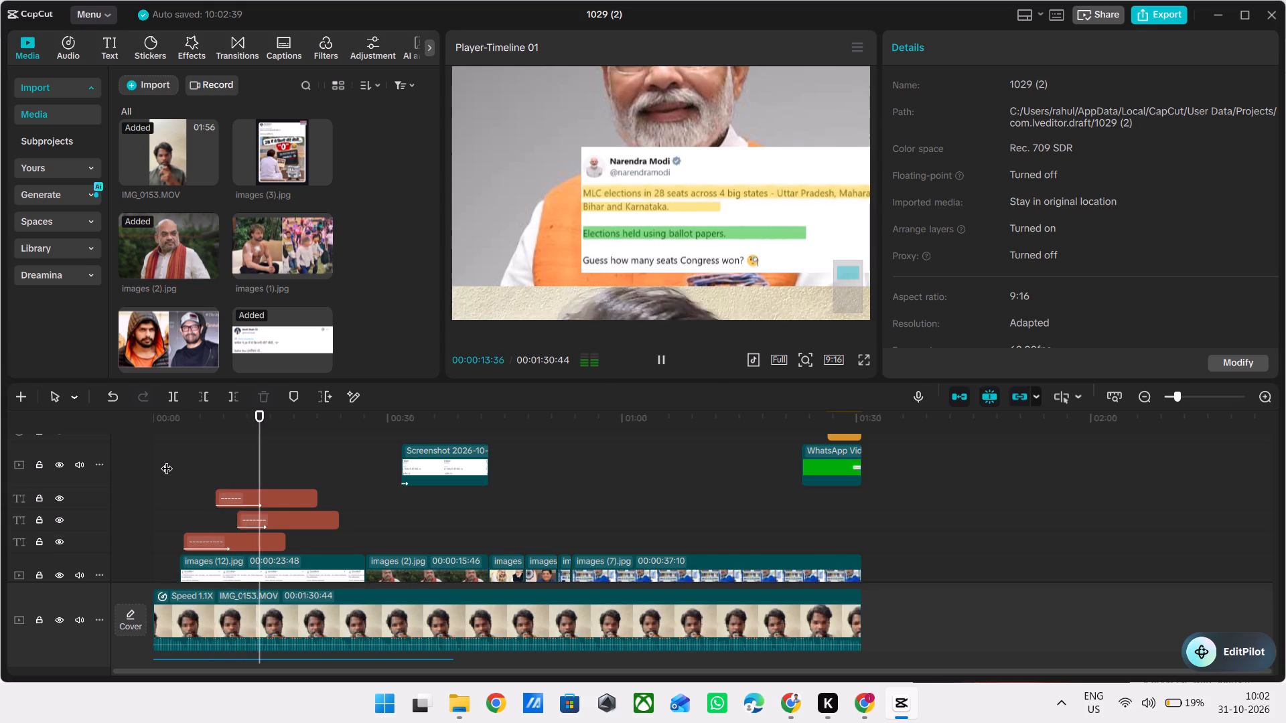
{"action": "key", "text": "space"}
Shorten the green highlight to five dashes, realign and slightly widen it over "Elections held using ballot papers.", and play back the highlights.
{"action": "left_click", "coordinate": [280, 519]}
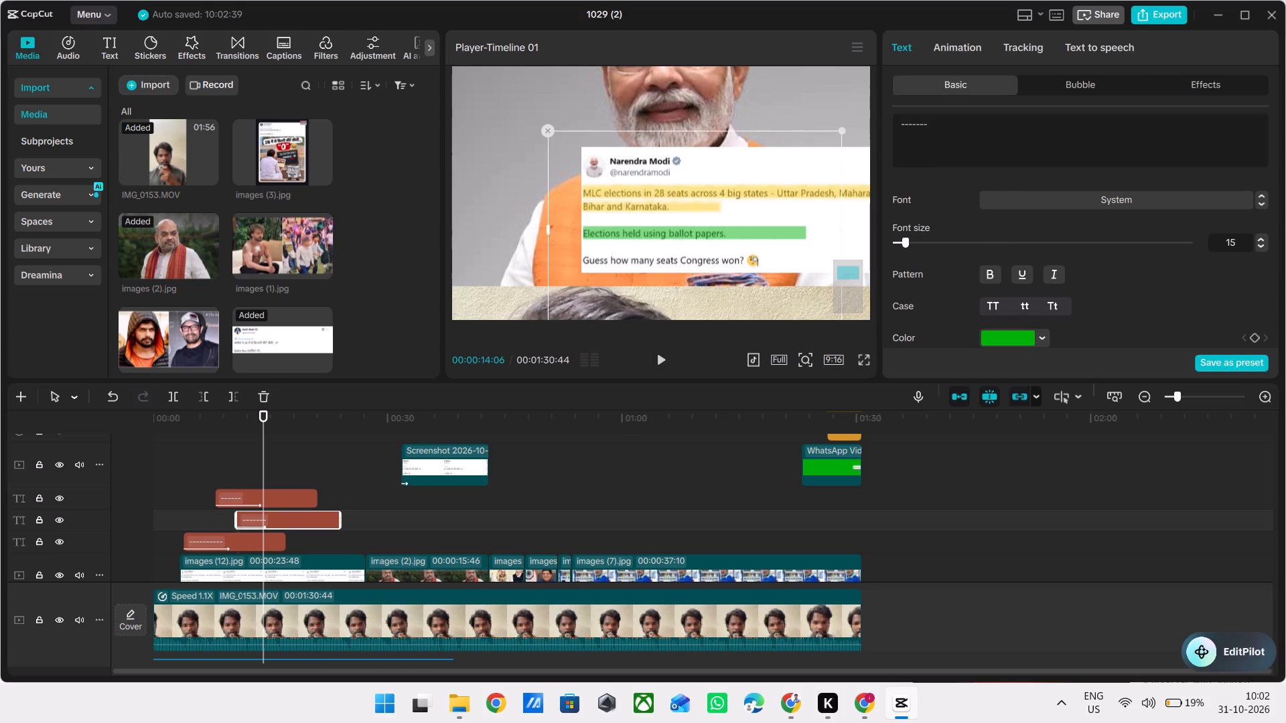
{"action": "left_click", "coordinate": [952, 137]}
{"action": "key", "text": "BackSpace"}
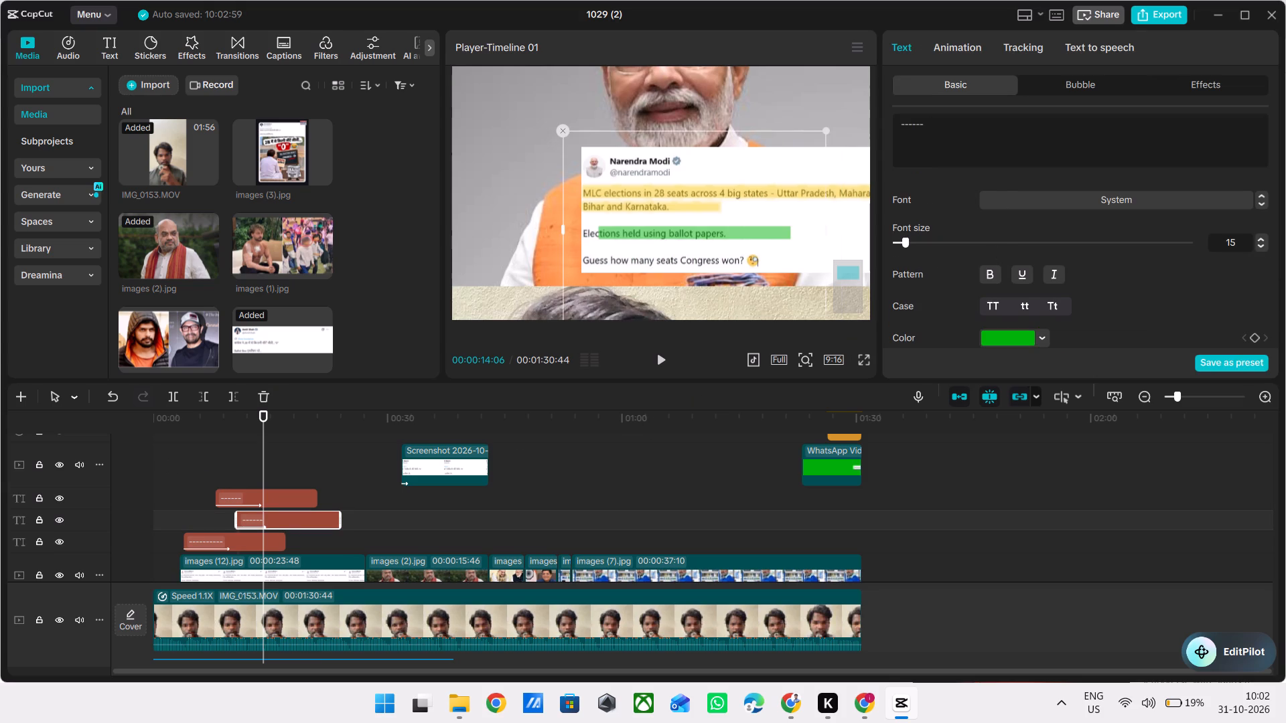
{"action": "key", "text": "BackSpace"}
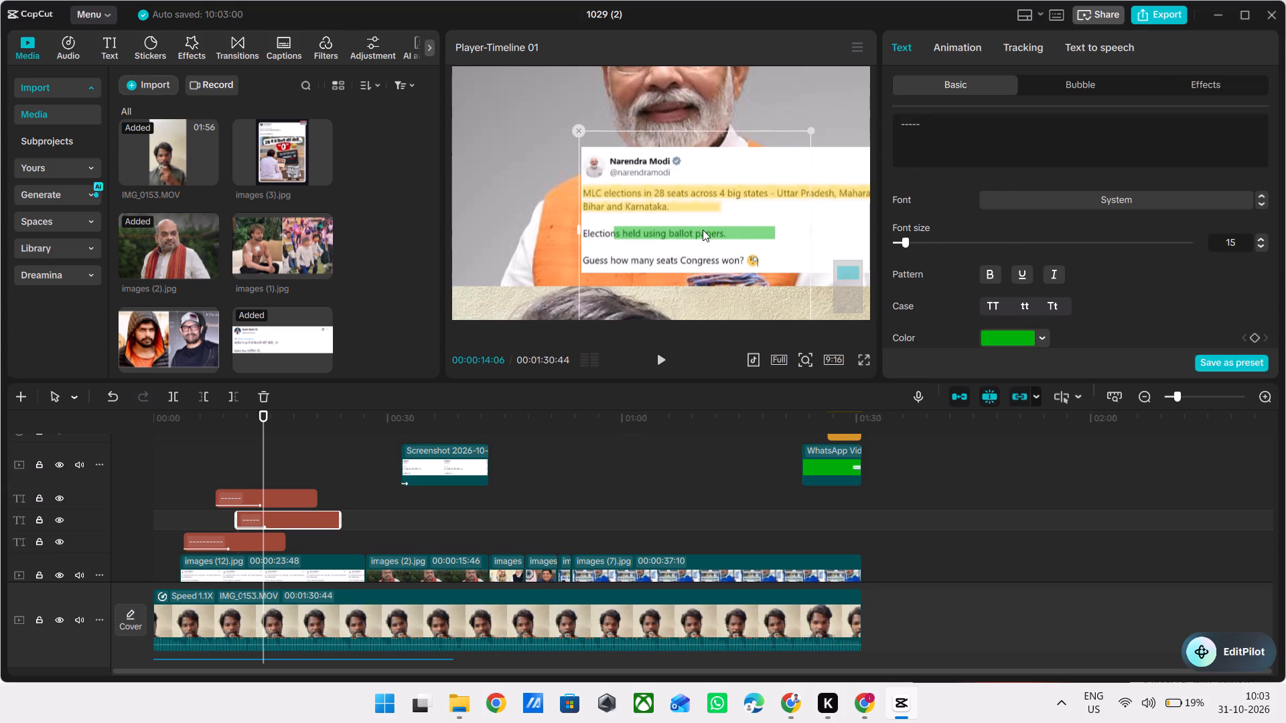
{"action": "left_click_drag", "start_coordinate": [703, 230], "coordinate": [669, 230]}
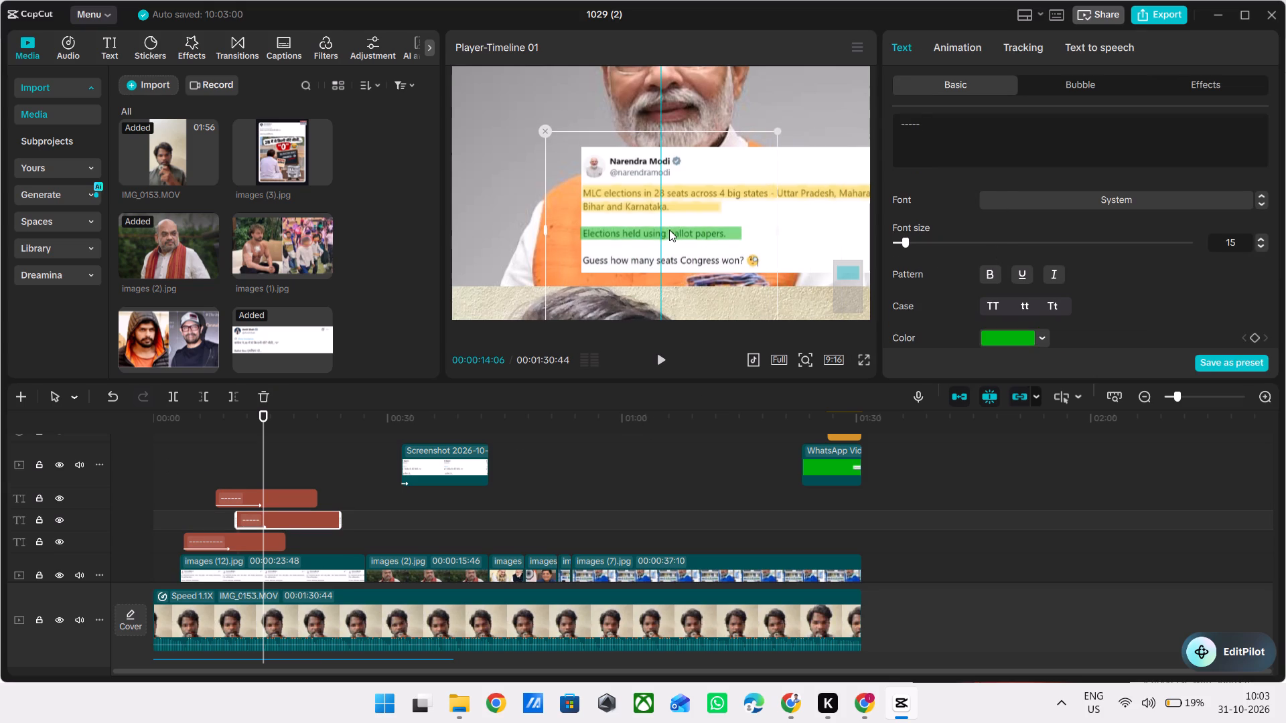
{"action": "left_click_drag", "start_coordinate": [669, 230], "coordinate": [672, 227]}
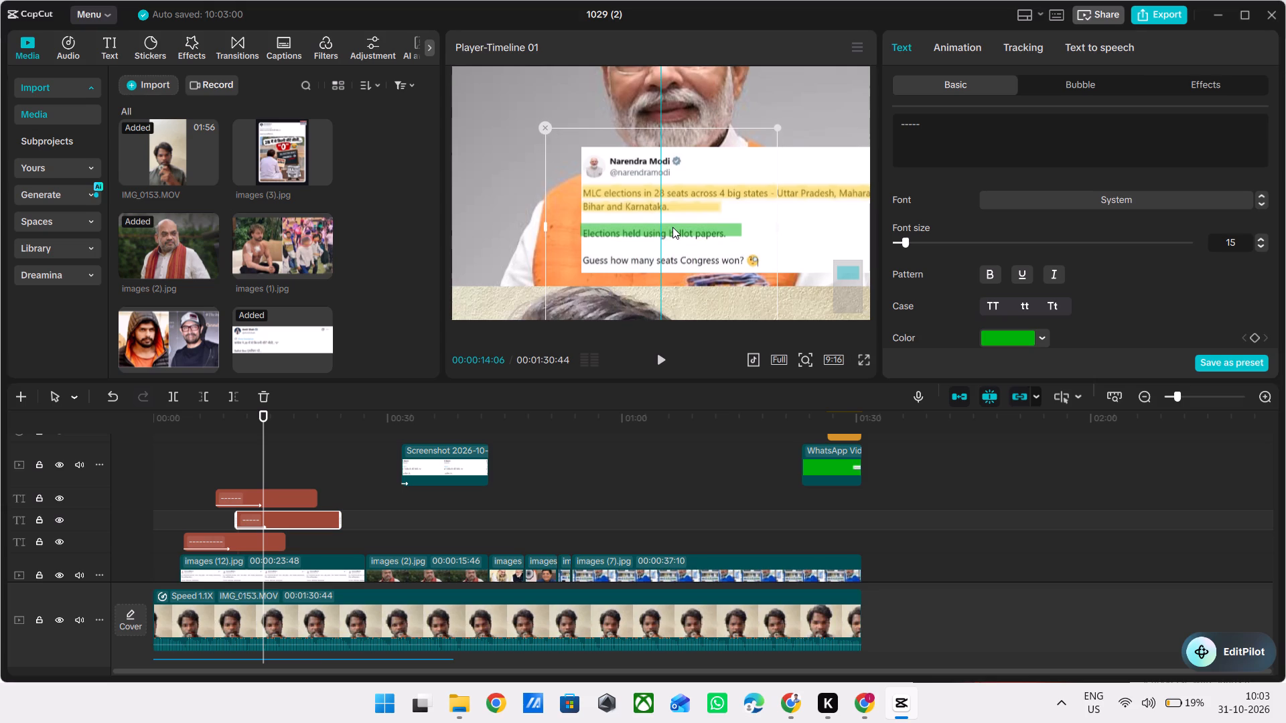
{"action": "left_click_drag", "start_coordinate": [672, 227], "coordinate": [672, 232]}
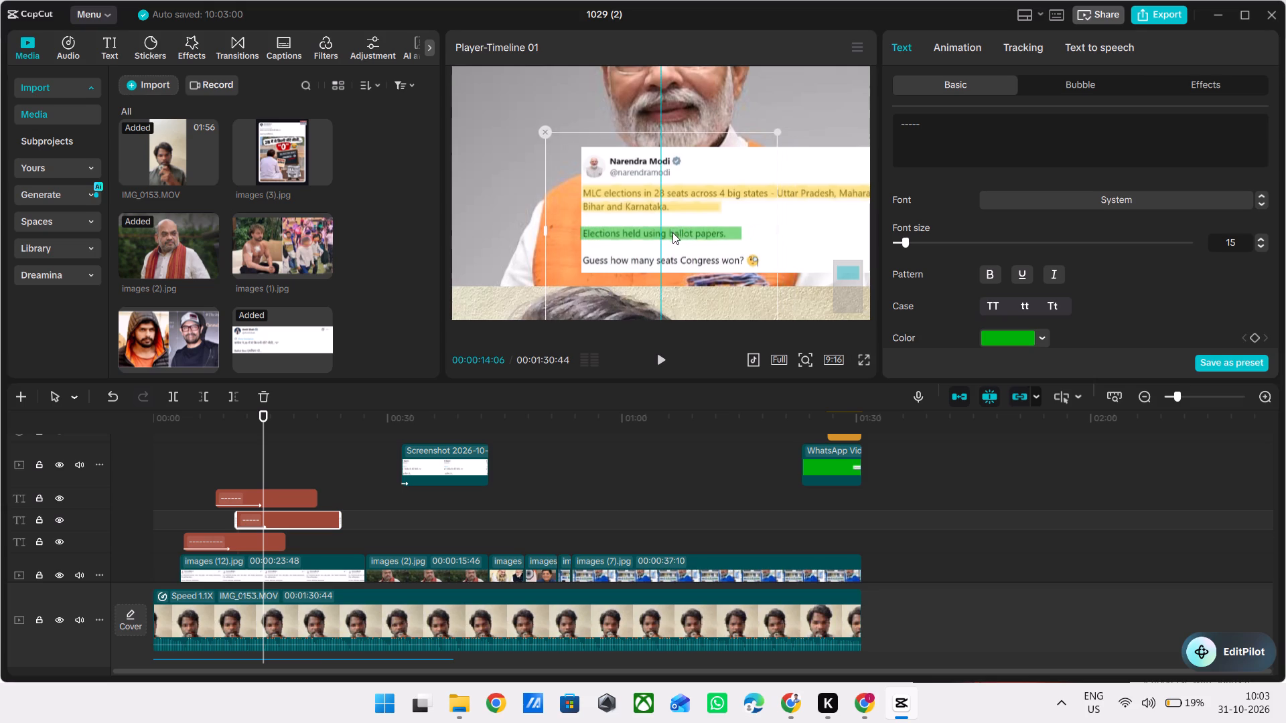
{"action": "left_click_drag", "start_coordinate": [672, 232], "coordinate": [673, 231]}
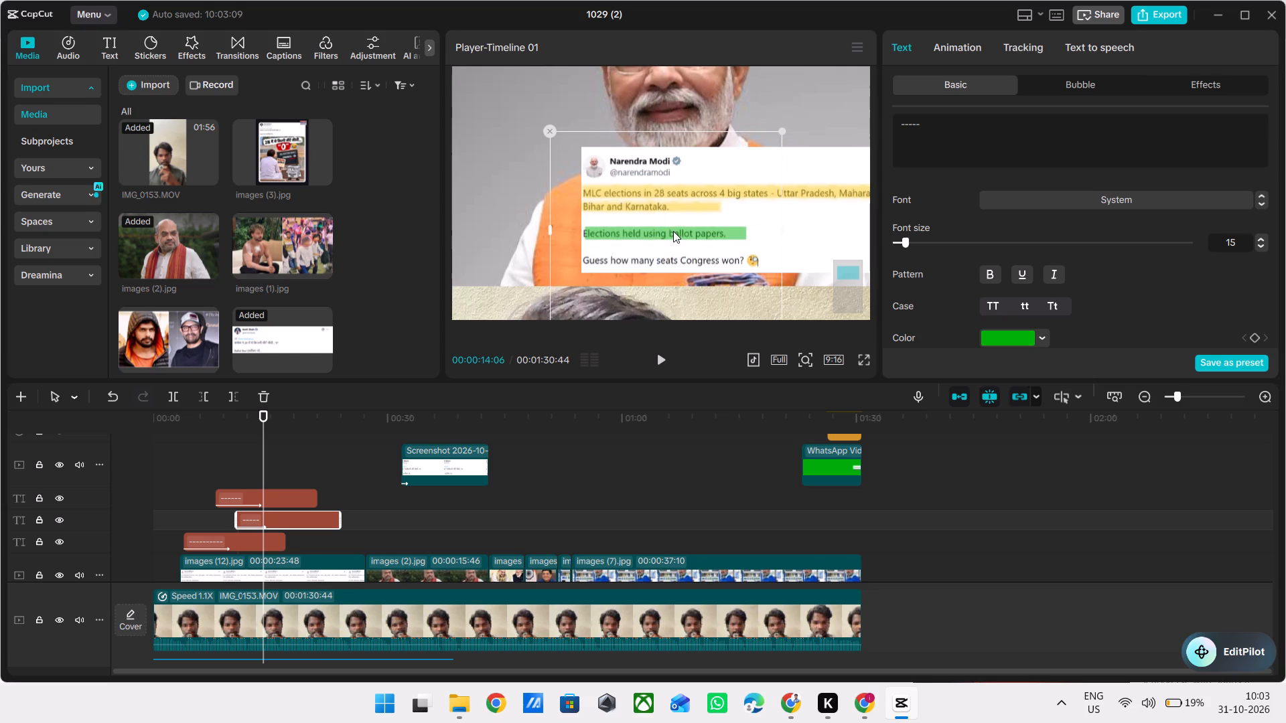
{"action": "scroll", "coordinate": [630, 242], "scroll_direction": "up", "scroll_amount": 7, "text": "ctrl"}
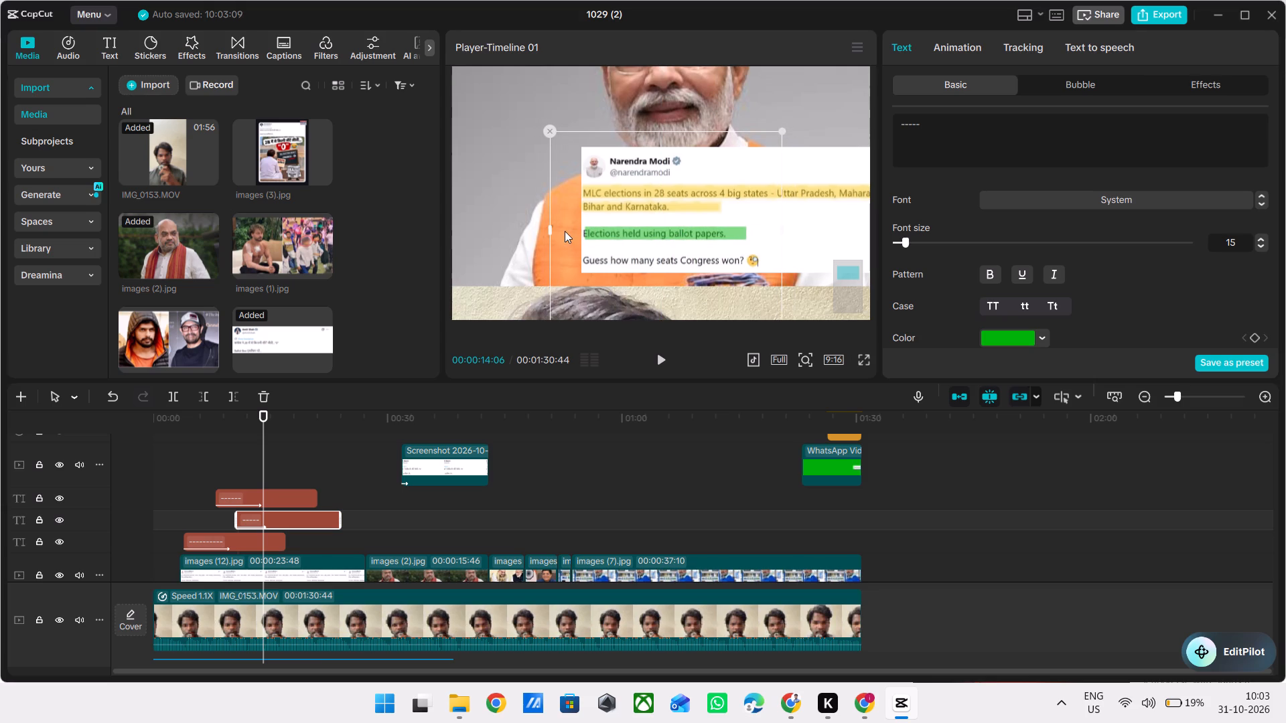
{"action": "left_click", "coordinate": [550, 227]}
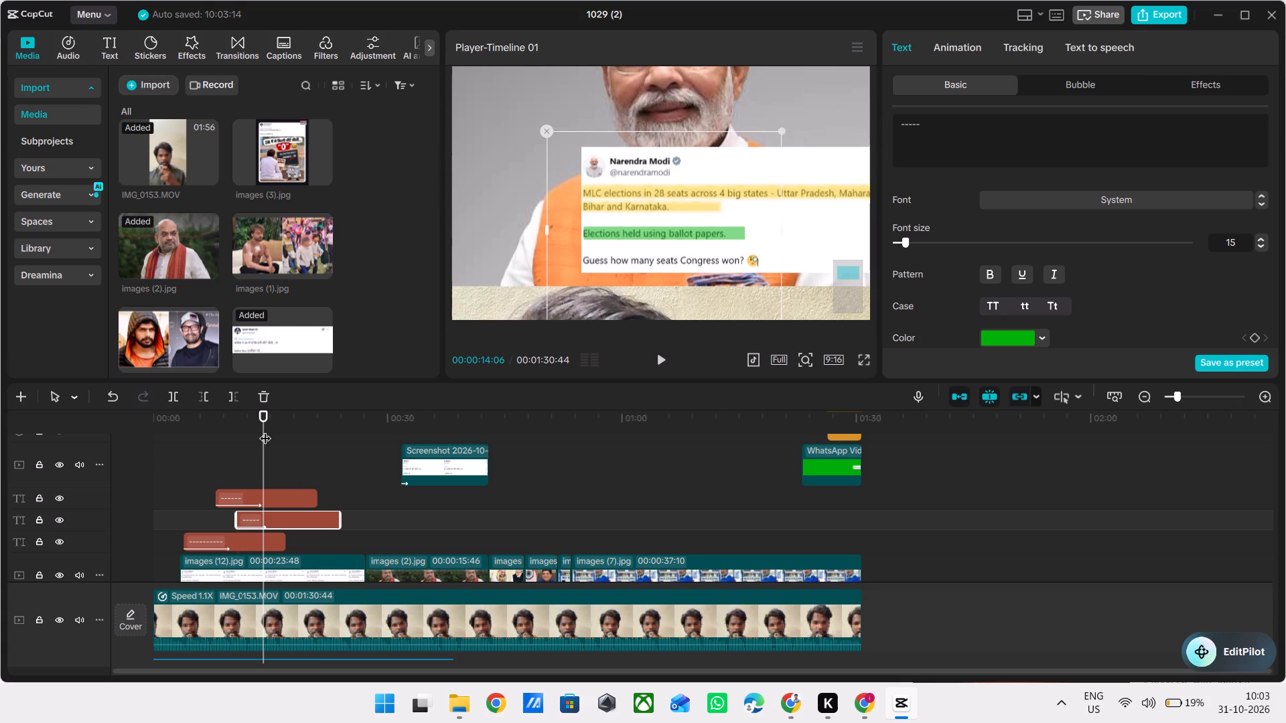
{"action": "left_click", "coordinate": [217, 444]}
{"action": "key", "text": "space"}
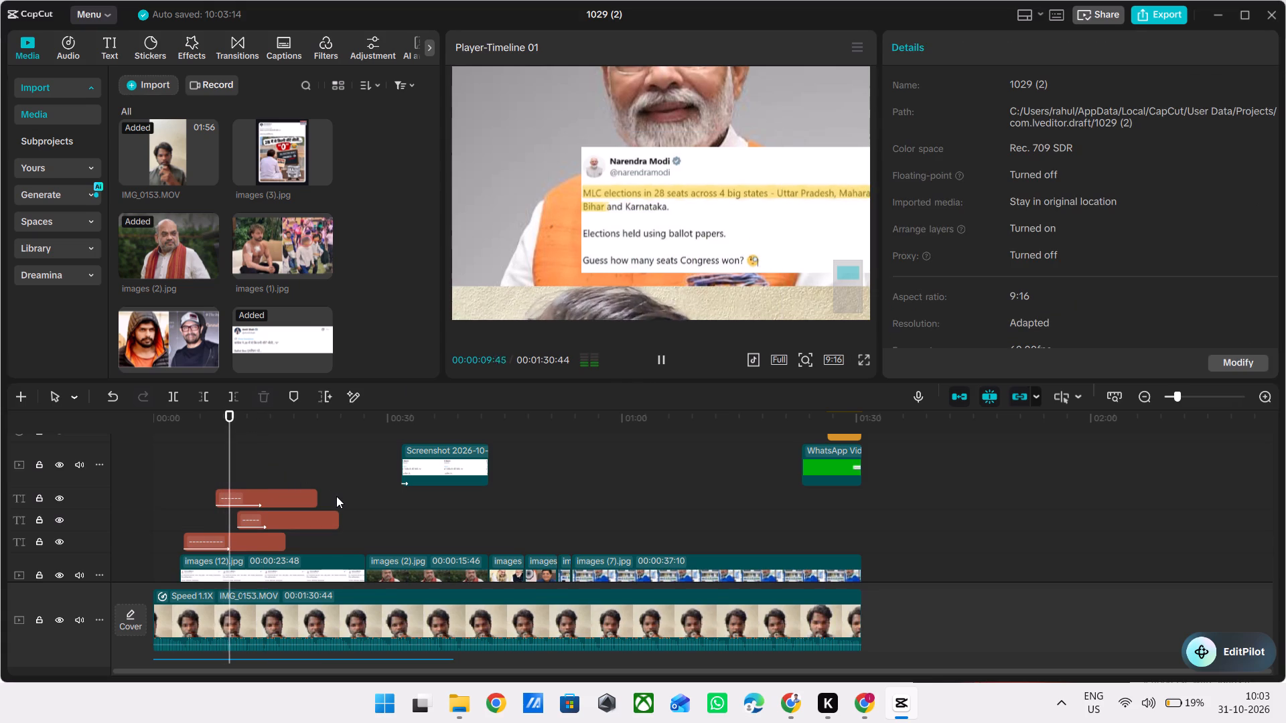
{"action": "key", "text": "space"}
Shift the second-line yellow highlight clip slightly earlier to start at about 7.5 s and play it back briefly.
{"action": "left_click", "coordinate": [285, 502]}
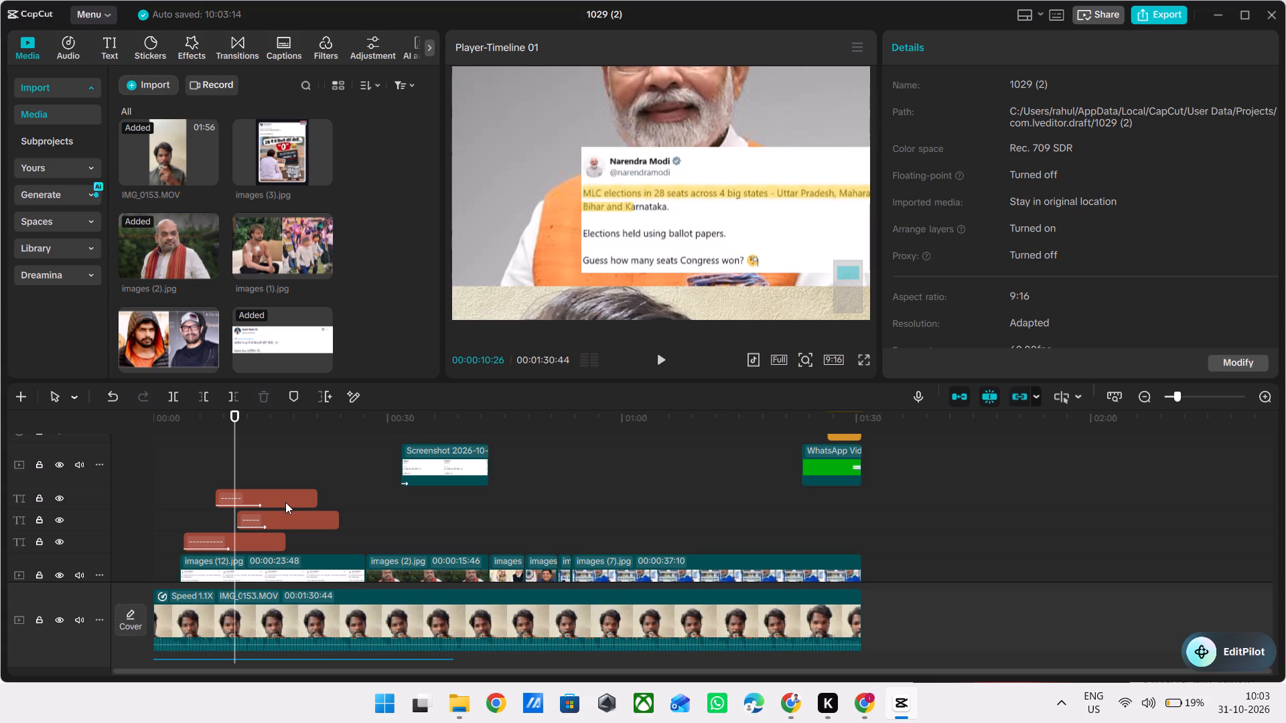
{"action": "left_click", "coordinate": [285, 502]}
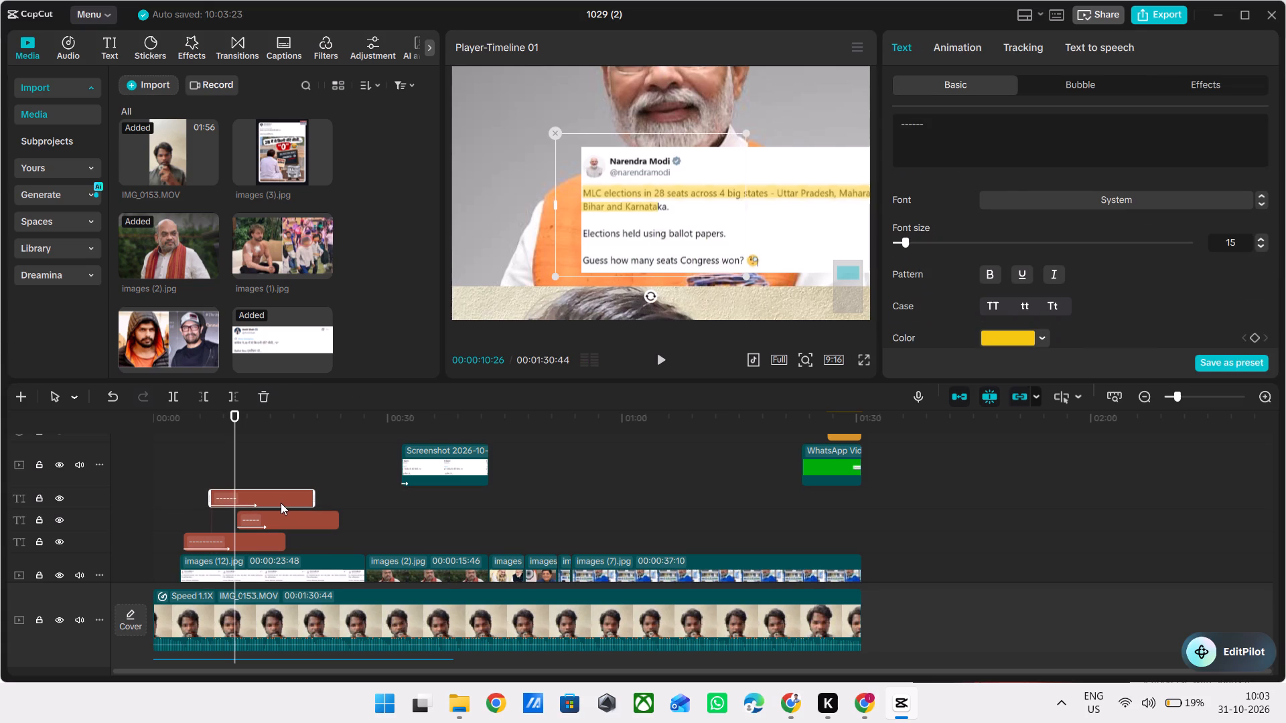
{"action": "key", "text": "space"}
{"action": "key", "text": "space"}
Shift the green highlight clip earlier to start at about 10 s and play back its wipe.
{"action": "left_click", "coordinate": [271, 517]}
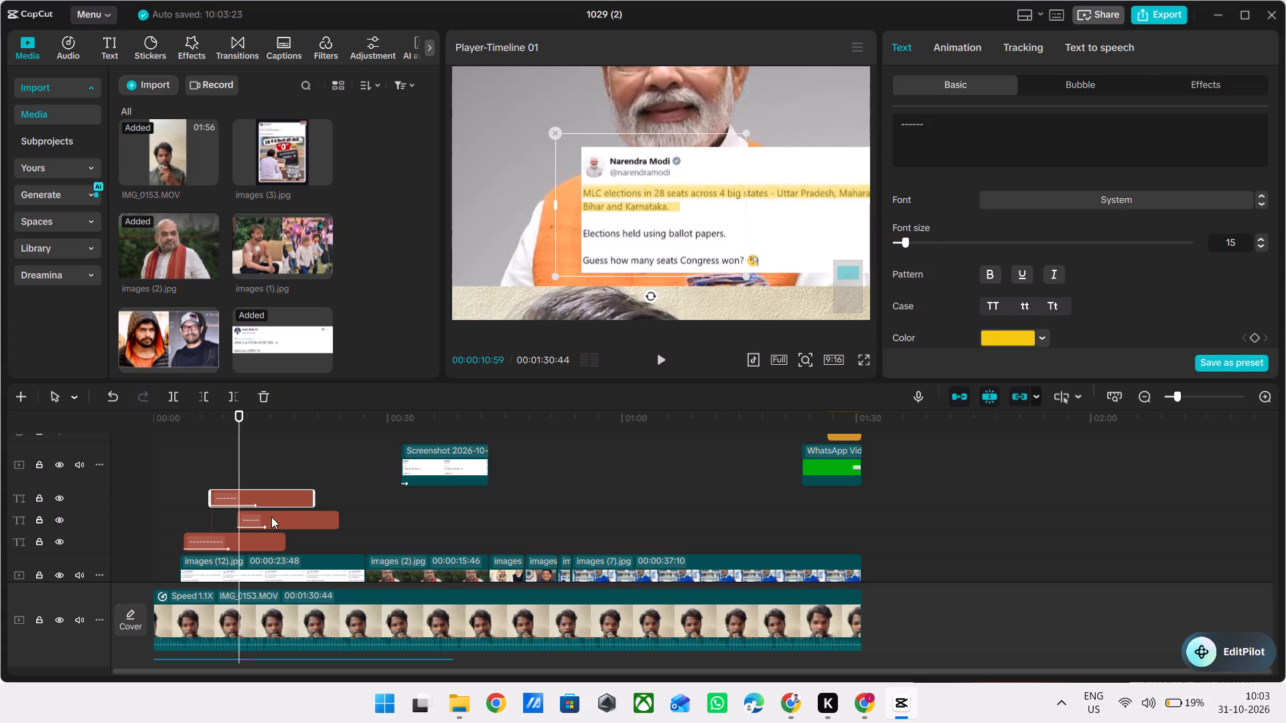
{"action": "left_click_drag", "start_coordinate": [271, 517], "coordinate": [264, 515]}
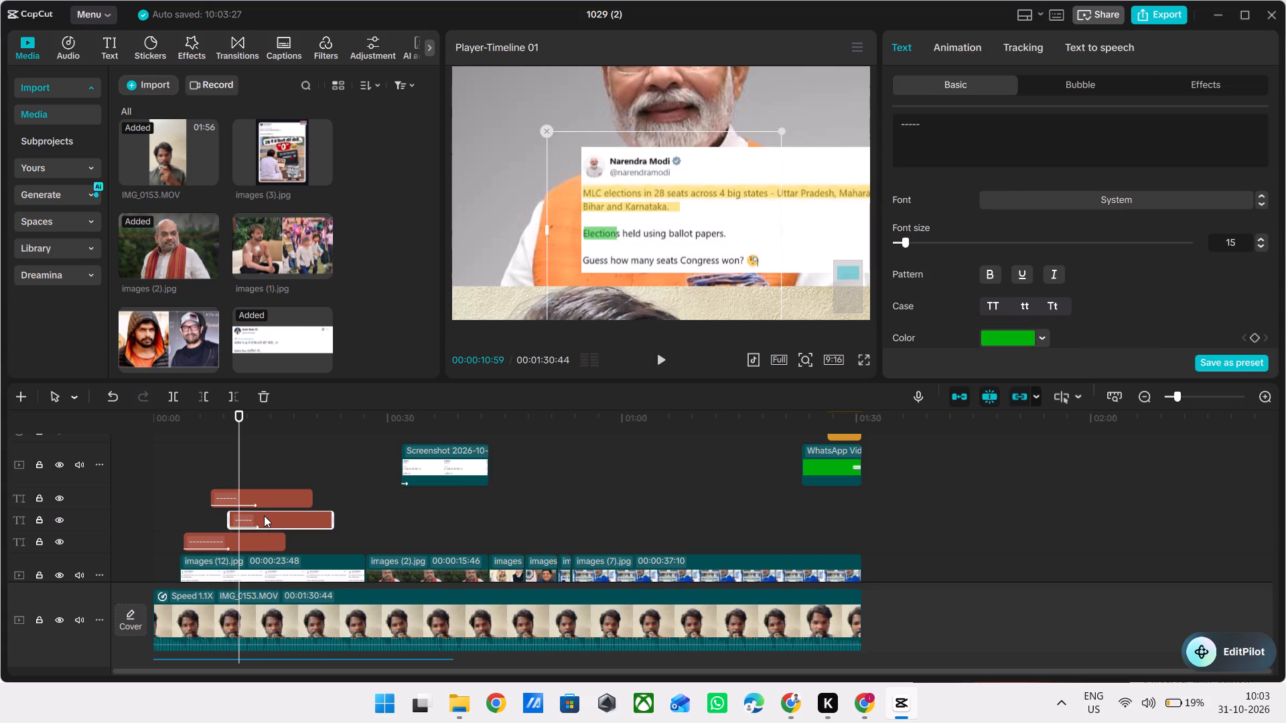
{"action": "key", "text": "space"}
{"action": "key", "text": "space"}
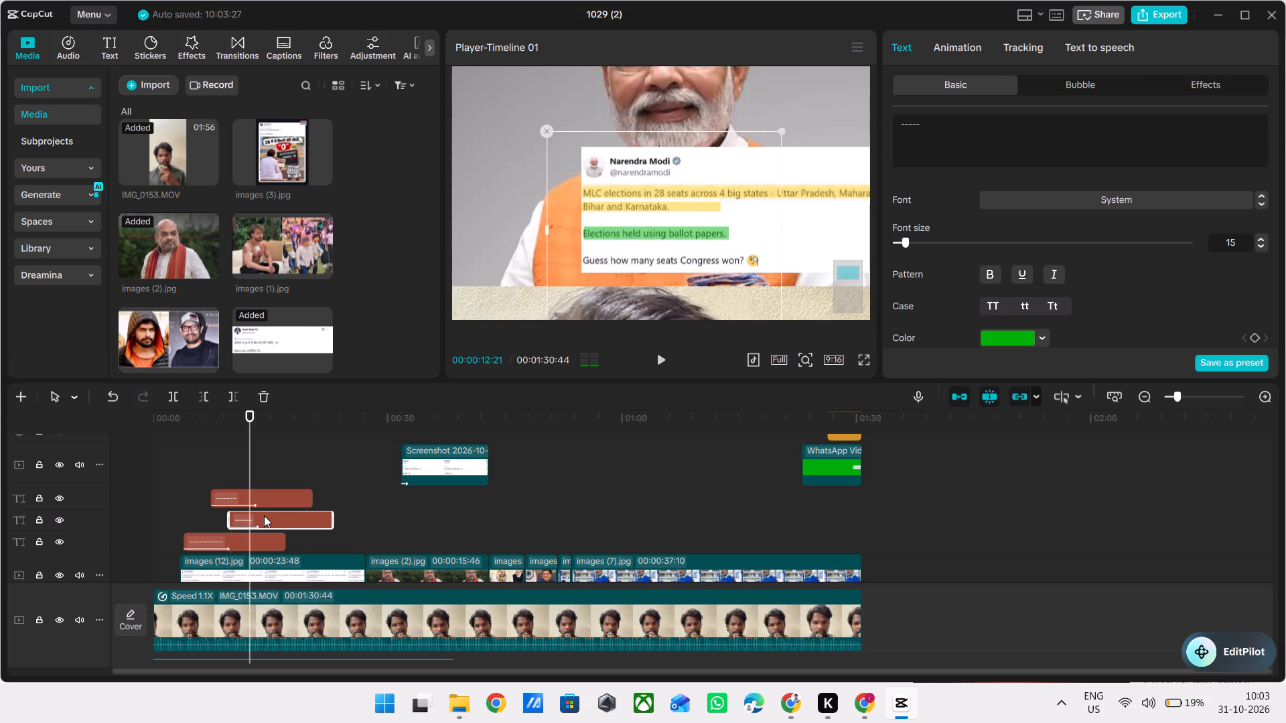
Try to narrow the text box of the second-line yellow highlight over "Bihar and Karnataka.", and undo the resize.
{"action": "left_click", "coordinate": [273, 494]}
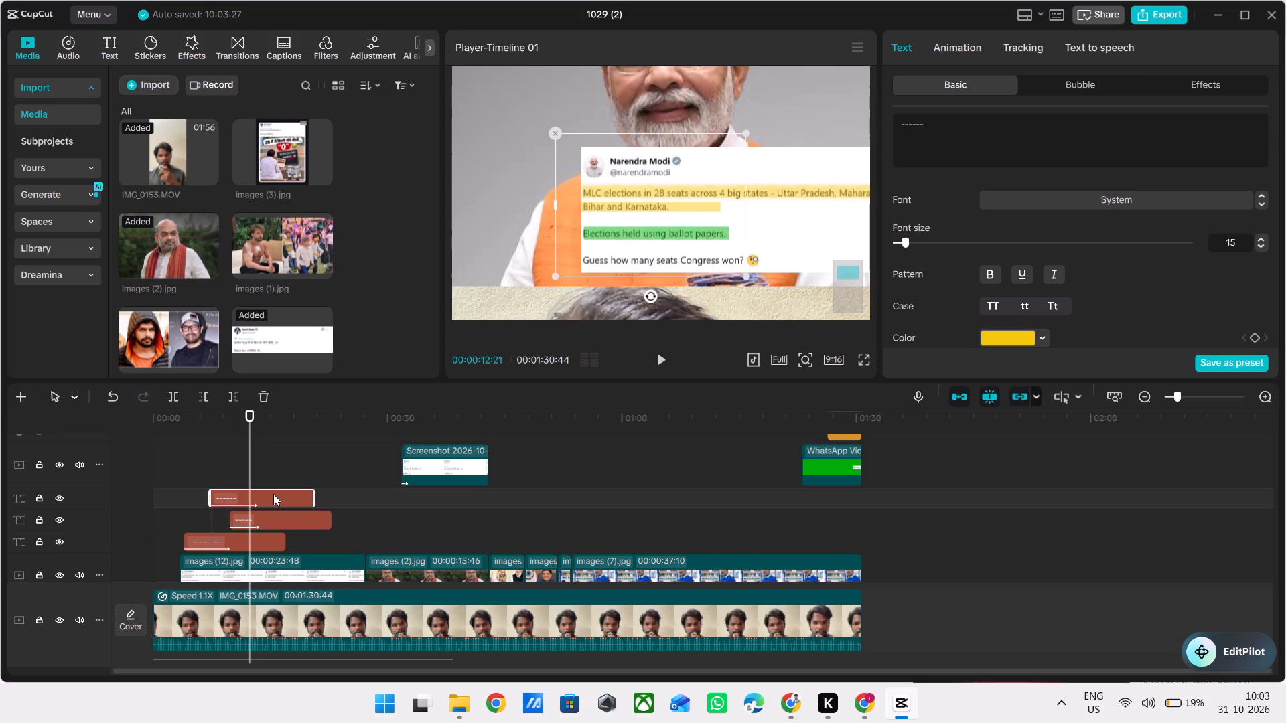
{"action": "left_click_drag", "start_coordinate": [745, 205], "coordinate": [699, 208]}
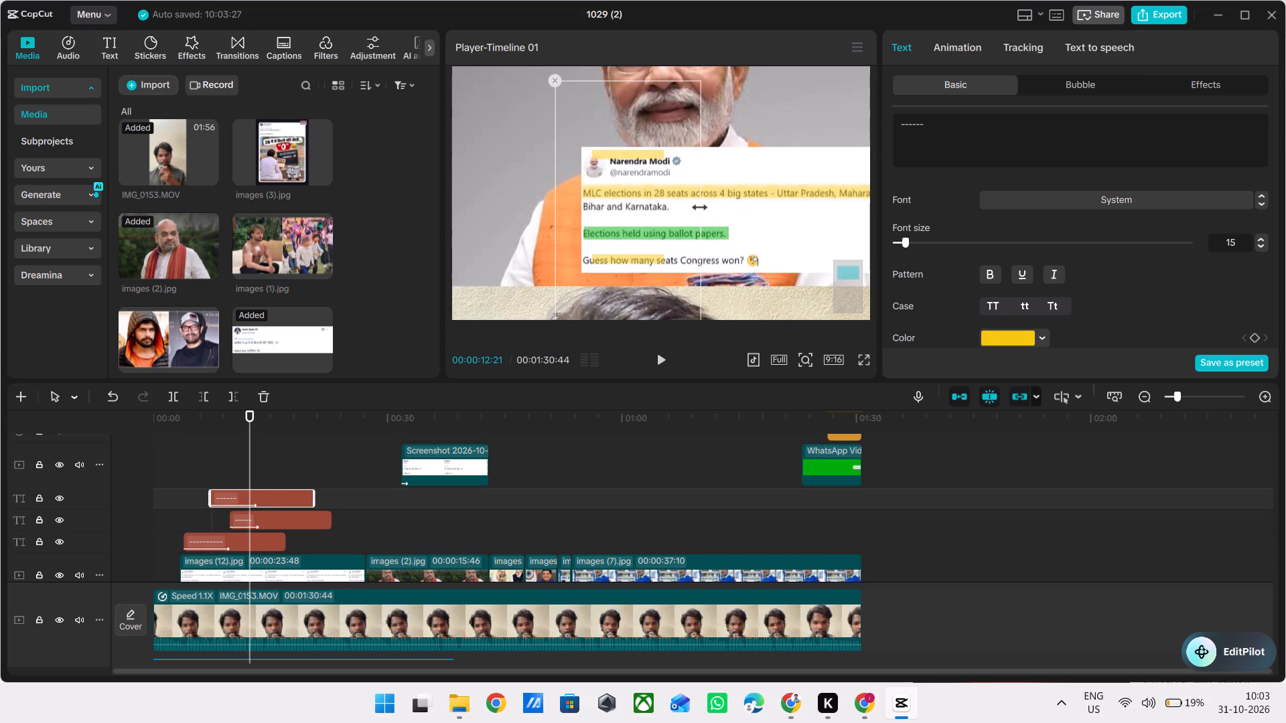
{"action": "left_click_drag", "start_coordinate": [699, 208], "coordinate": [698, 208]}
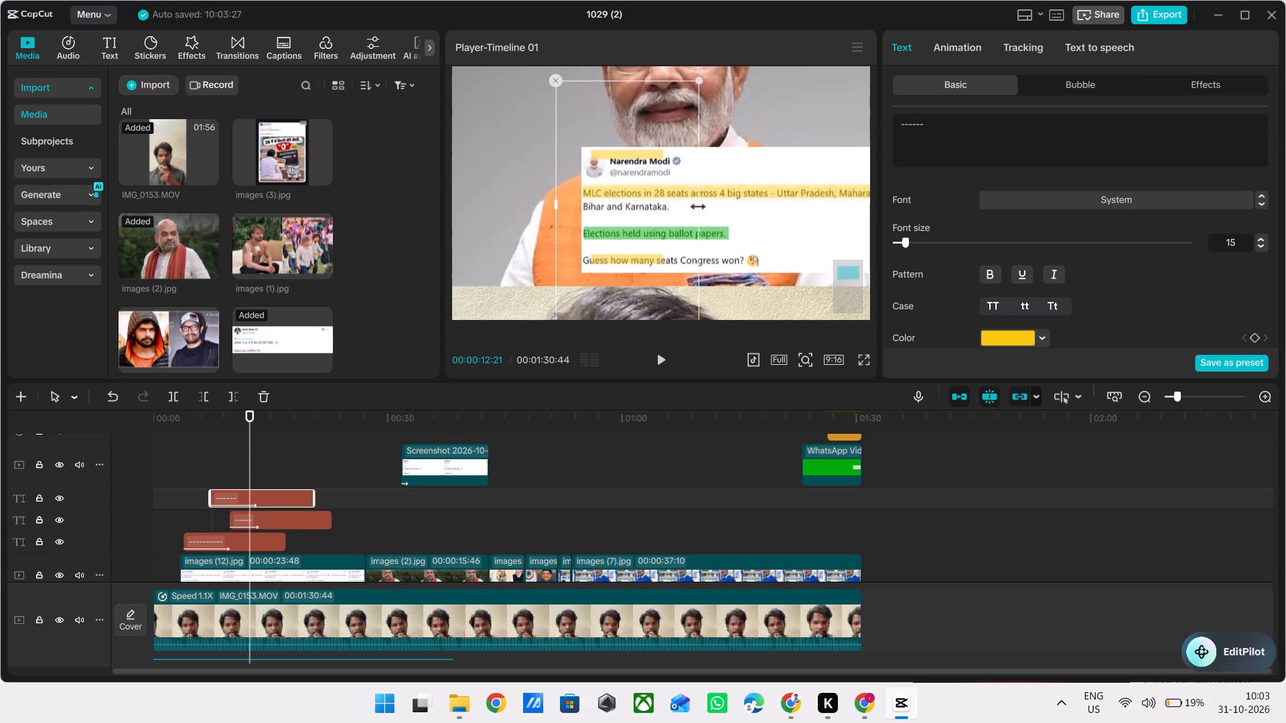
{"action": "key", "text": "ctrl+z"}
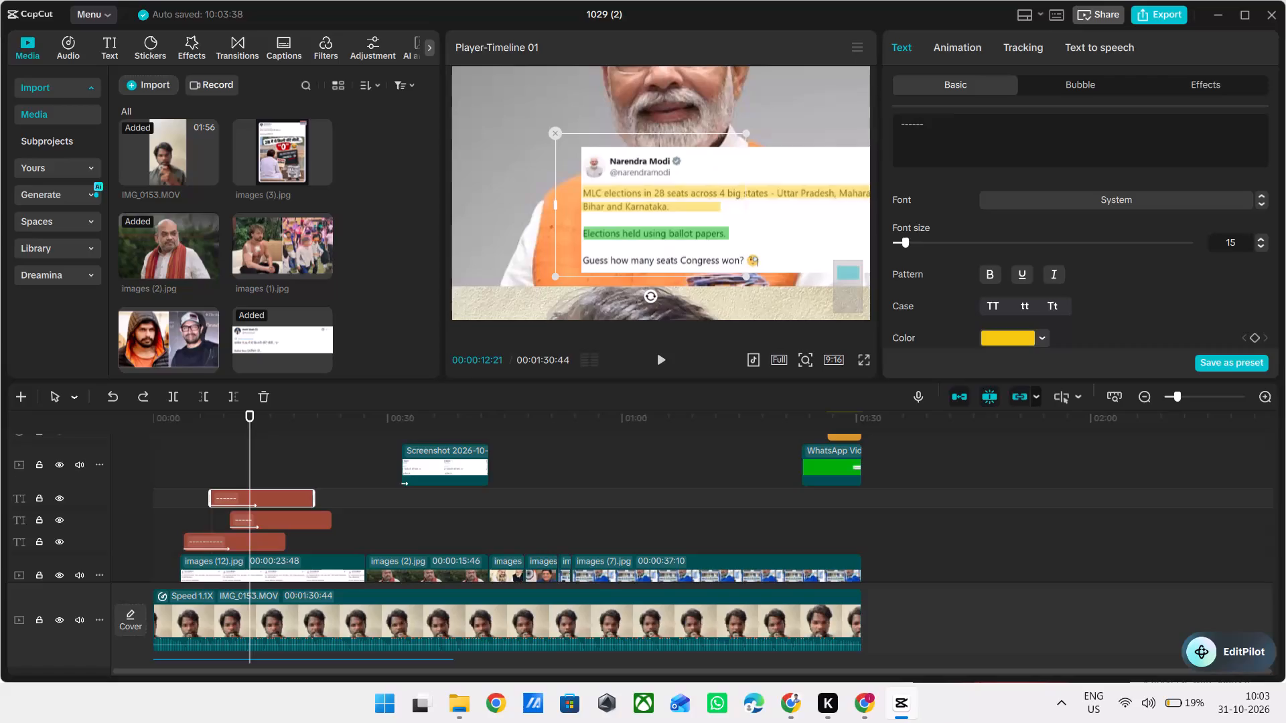
Shorten the second-line yellow highlight to four dashes, realign it over "Bihar and Karnataka.", and play back its wipe.
{"action": "left_click", "coordinate": [940, 124]}
{"action": "key", "text": "BackSpace"}
{"action": "key", "text": "BackSpace"}
{"action": "left_click_drag", "start_coordinate": [668, 221], "coordinate": [650, 222]}
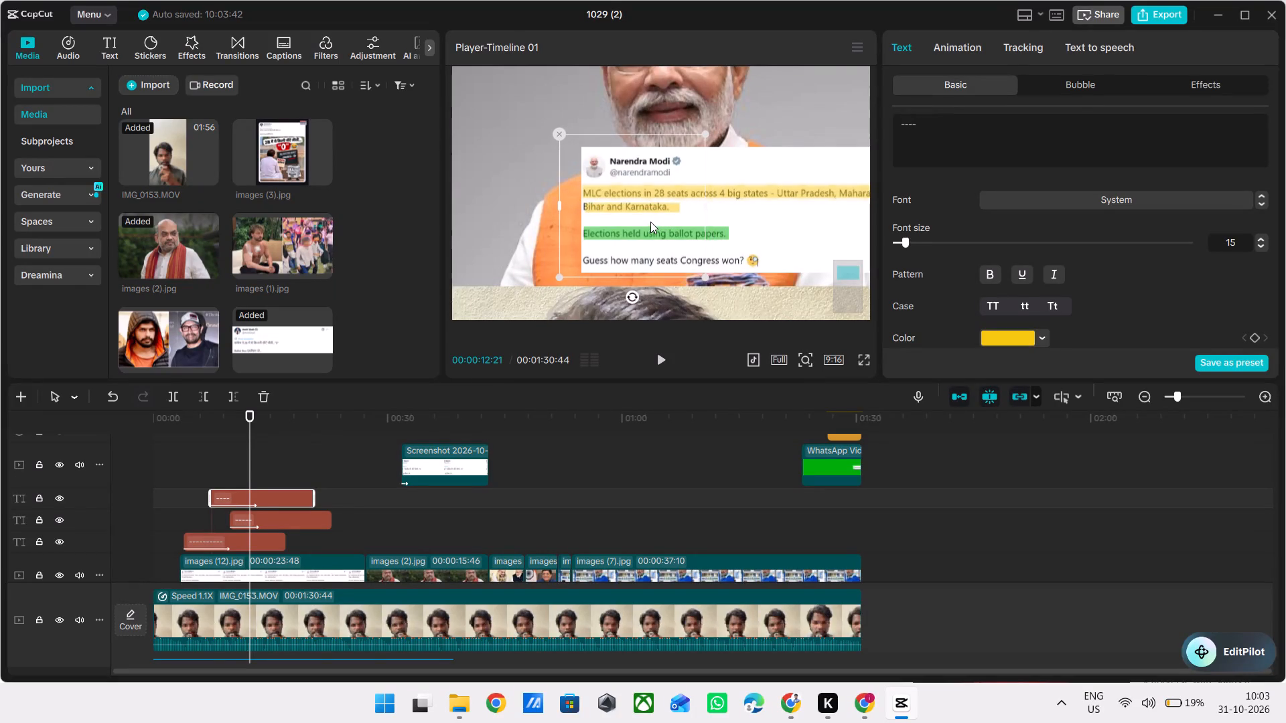
{"action": "left_click_drag", "start_coordinate": [650, 222], "coordinate": [649, 222]}
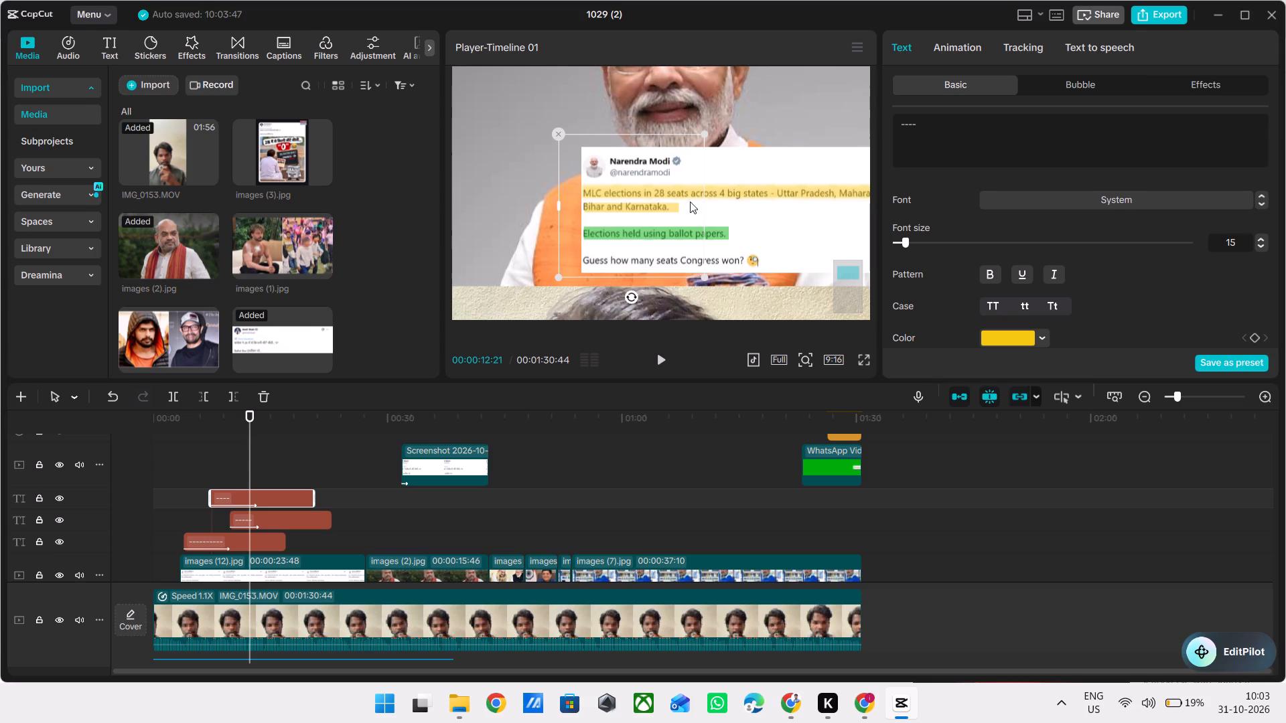
{"action": "left_click", "coordinate": [671, 214]}
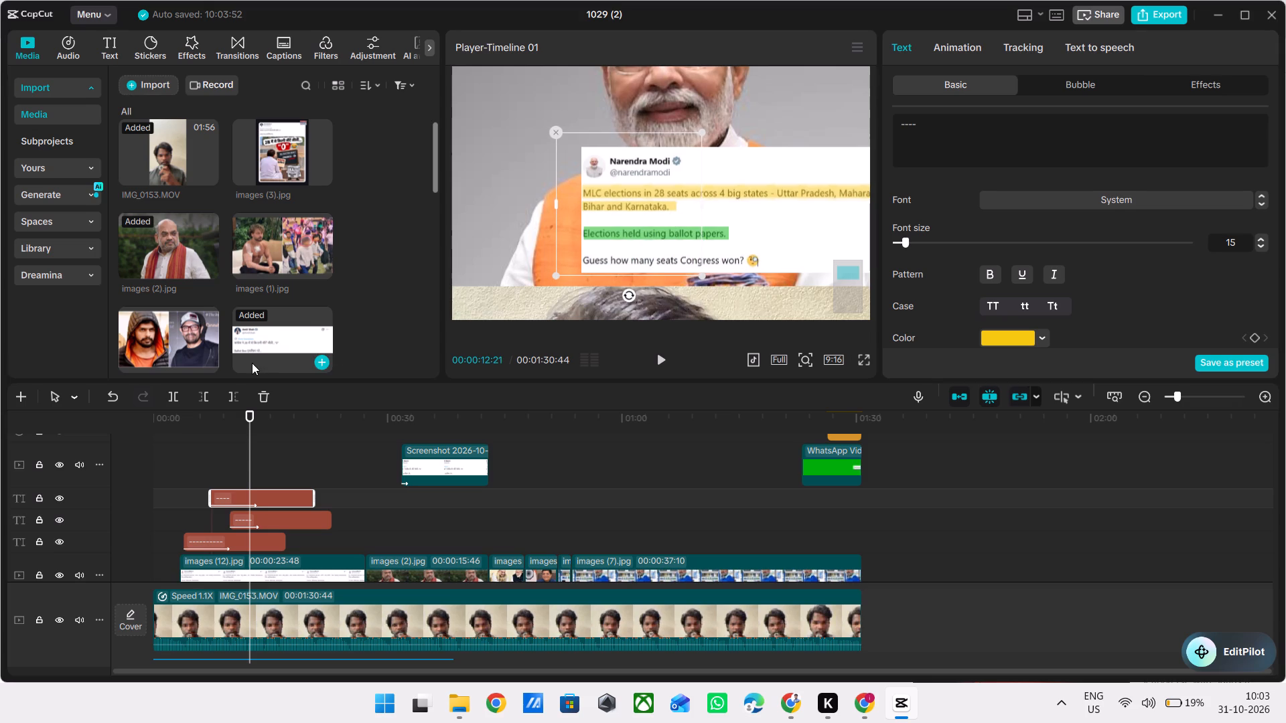
{"action": "left_click", "coordinate": [215, 436]}
{"action": "key", "text": "space"}
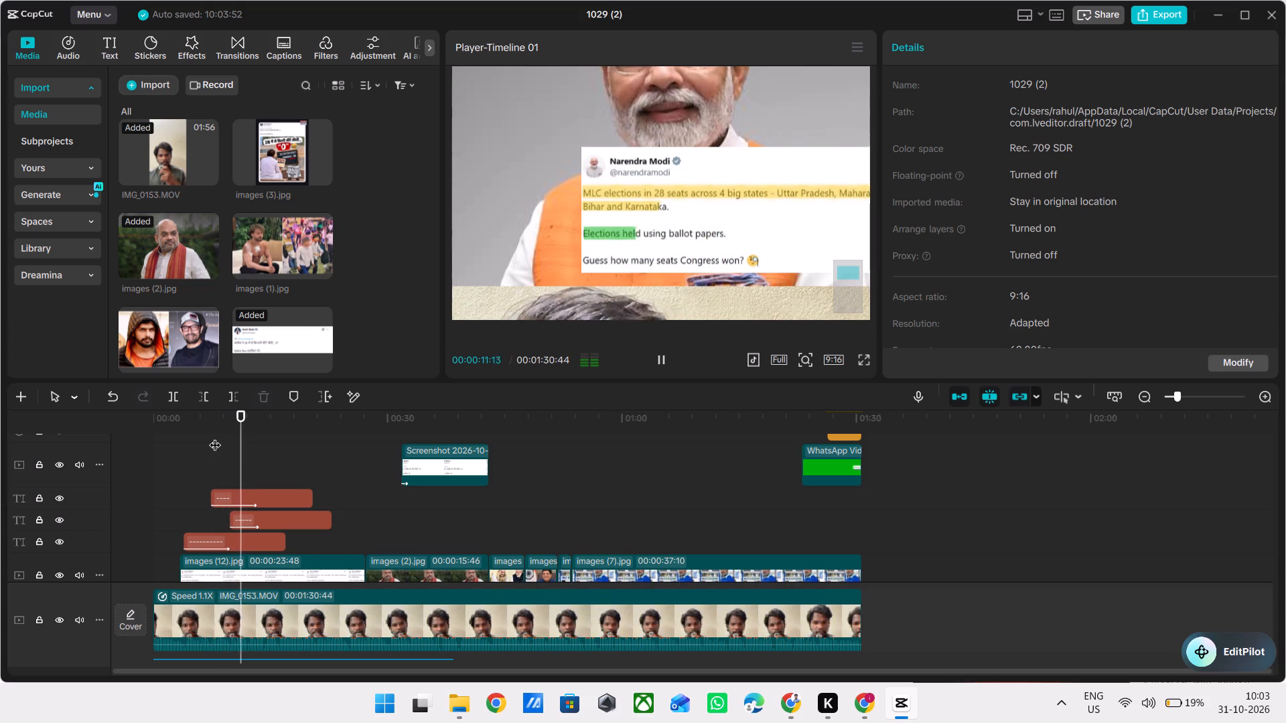
{"action": "key", "text": "space"}
Set the second-line yellow highlight's Wipe Right animation duration to 3.7 s and play back the highlights.
{"action": "left_click", "coordinate": [285, 496]}
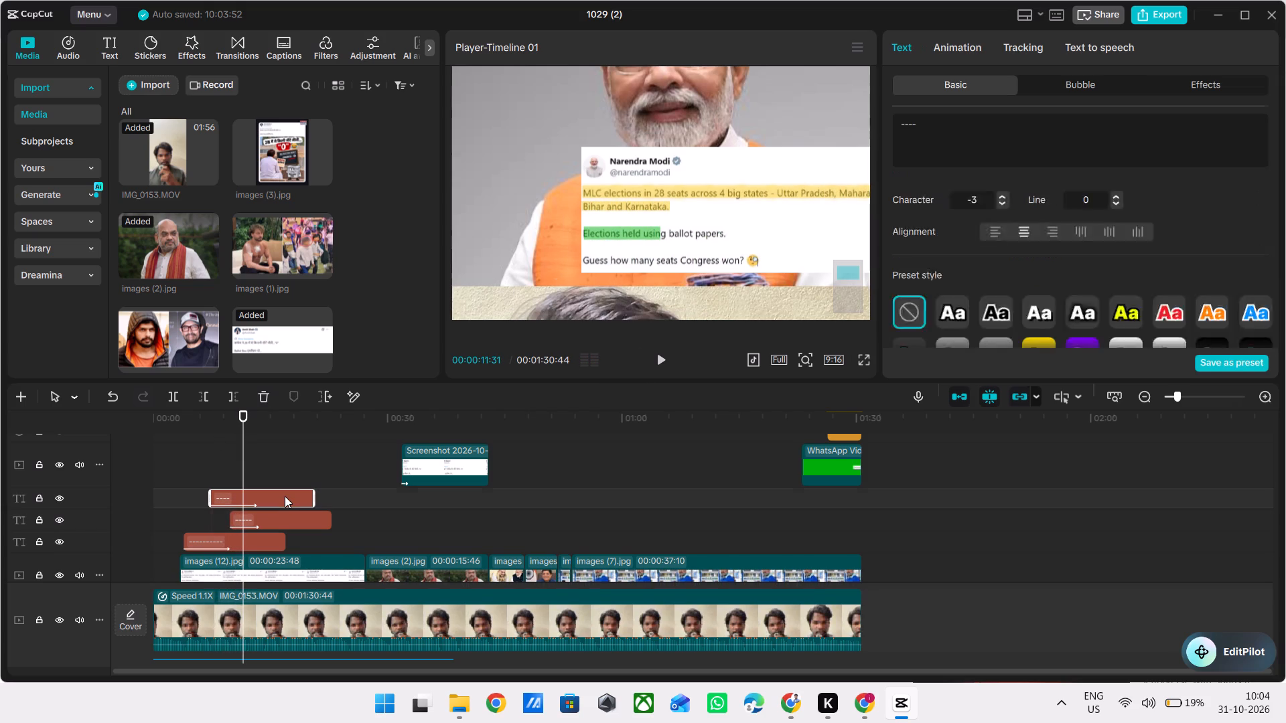
{"action": "left_click", "coordinate": [960, 52]}
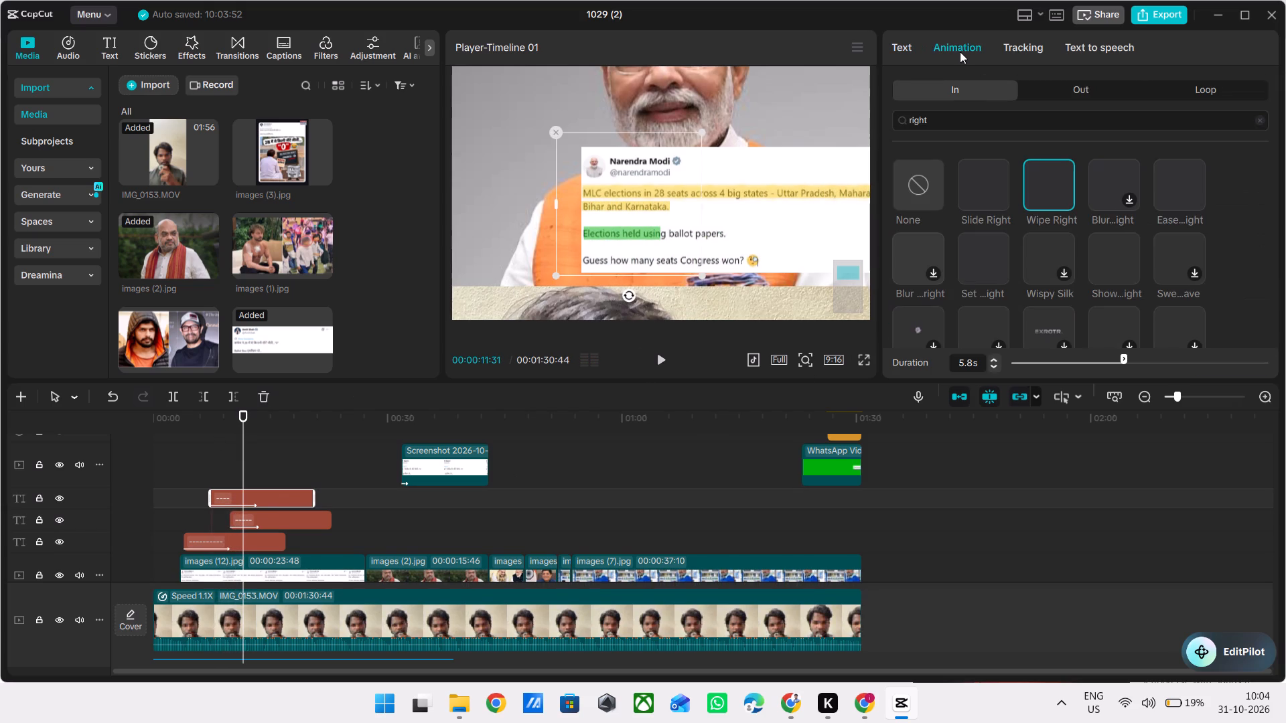
{"action": "left_click", "coordinate": [1084, 359]}
{"action": "left_click", "coordinate": [204, 479]}
{"action": "key", "text": "space"}
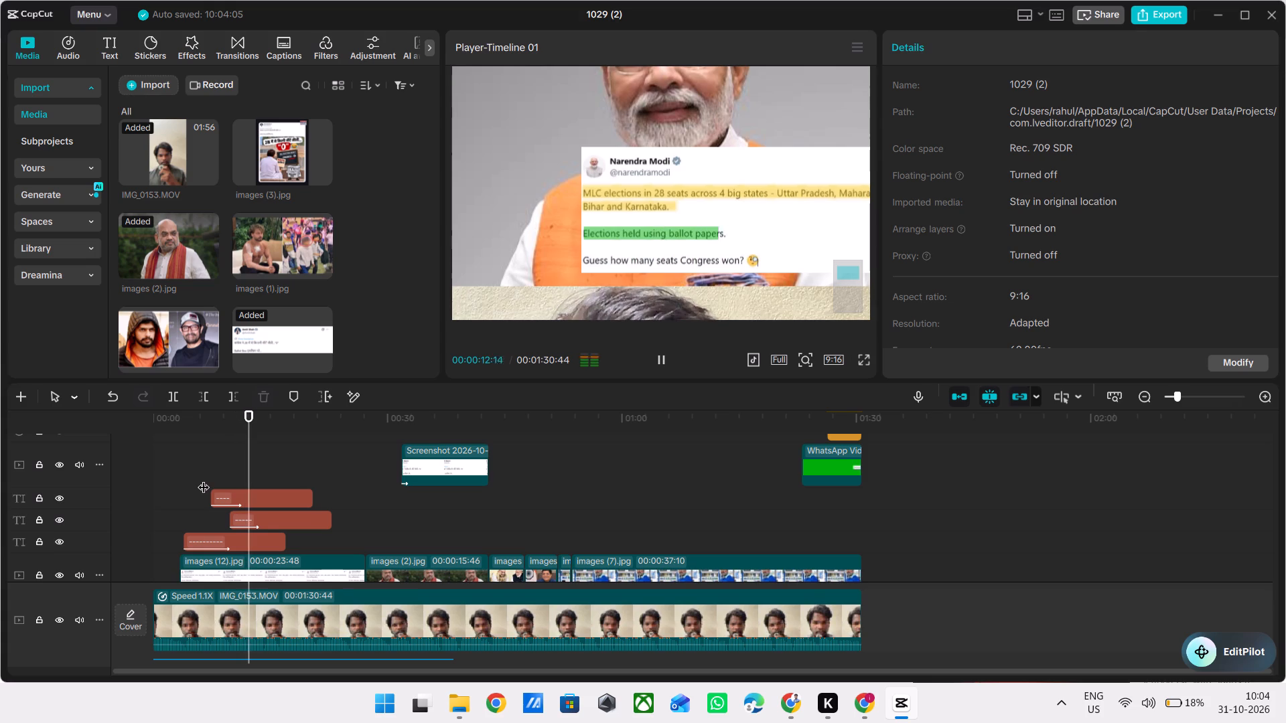
{"action": "key", "text": "space"}
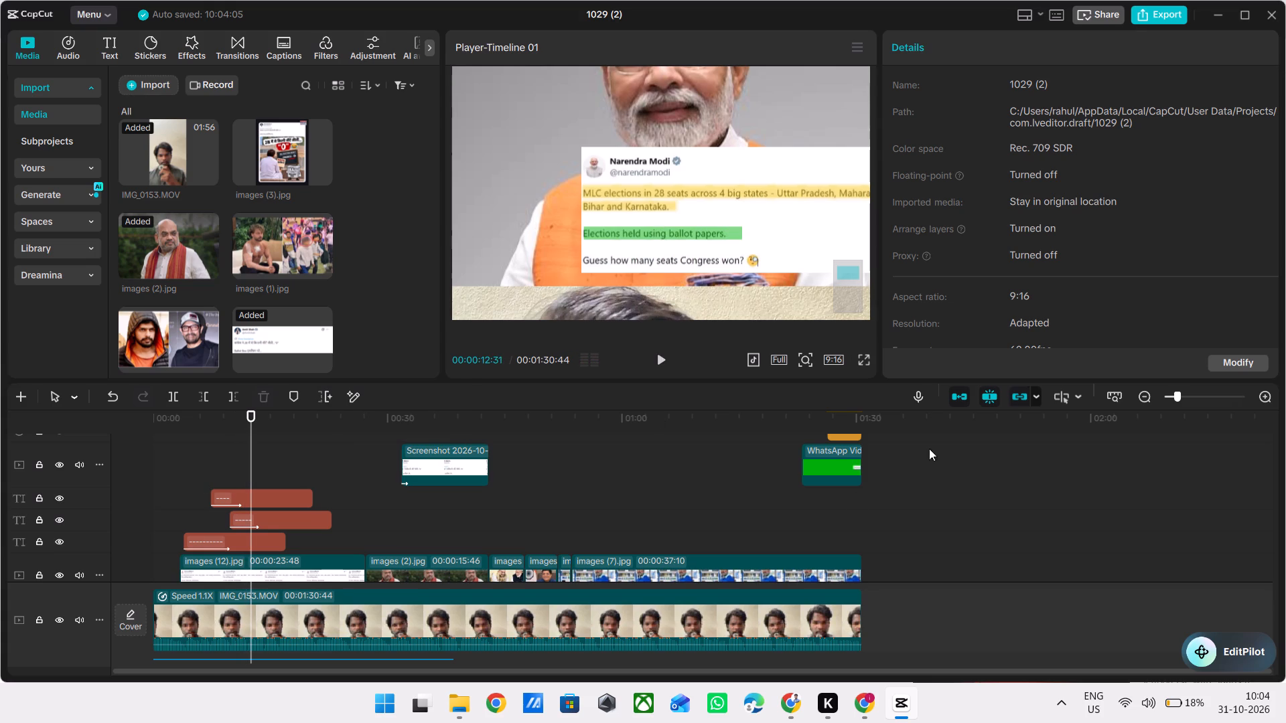
Review all the tweet highlights in a full-screen playback starting from about 5 s.
{"action": "left_click", "coordinate": [863, 357]}
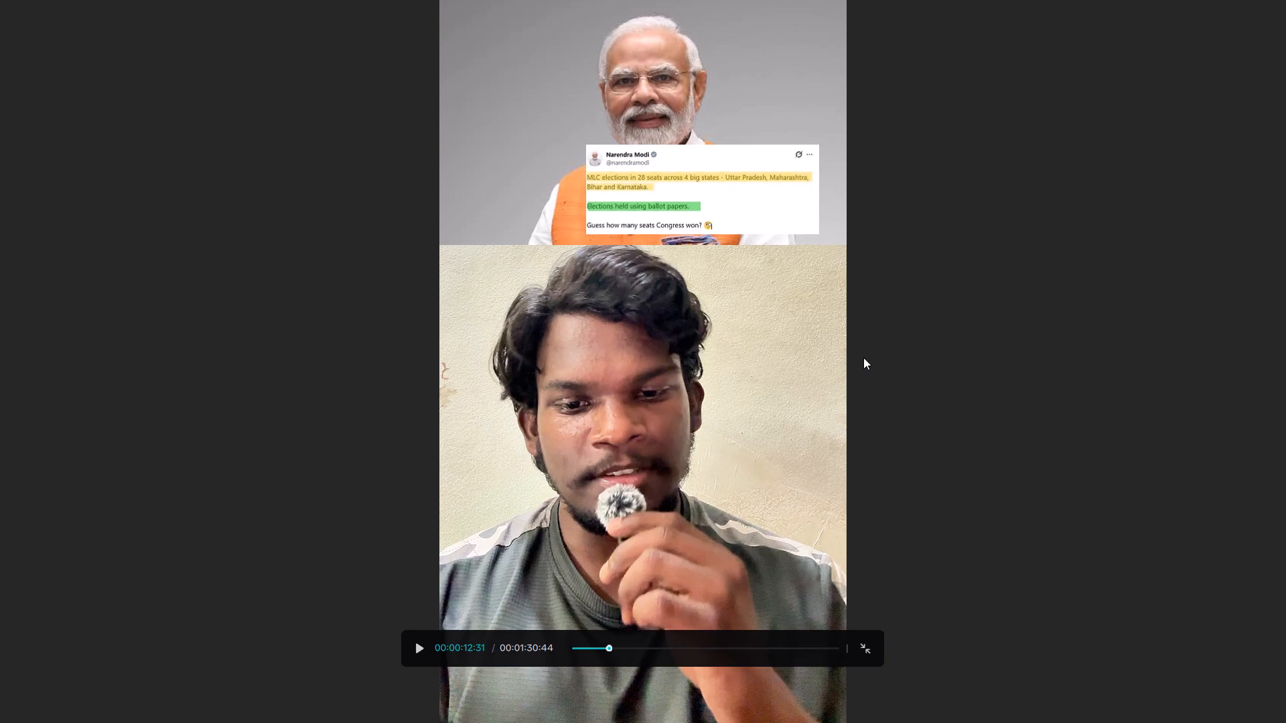
{"action": "left_click", "coordinate": [598, 647]}
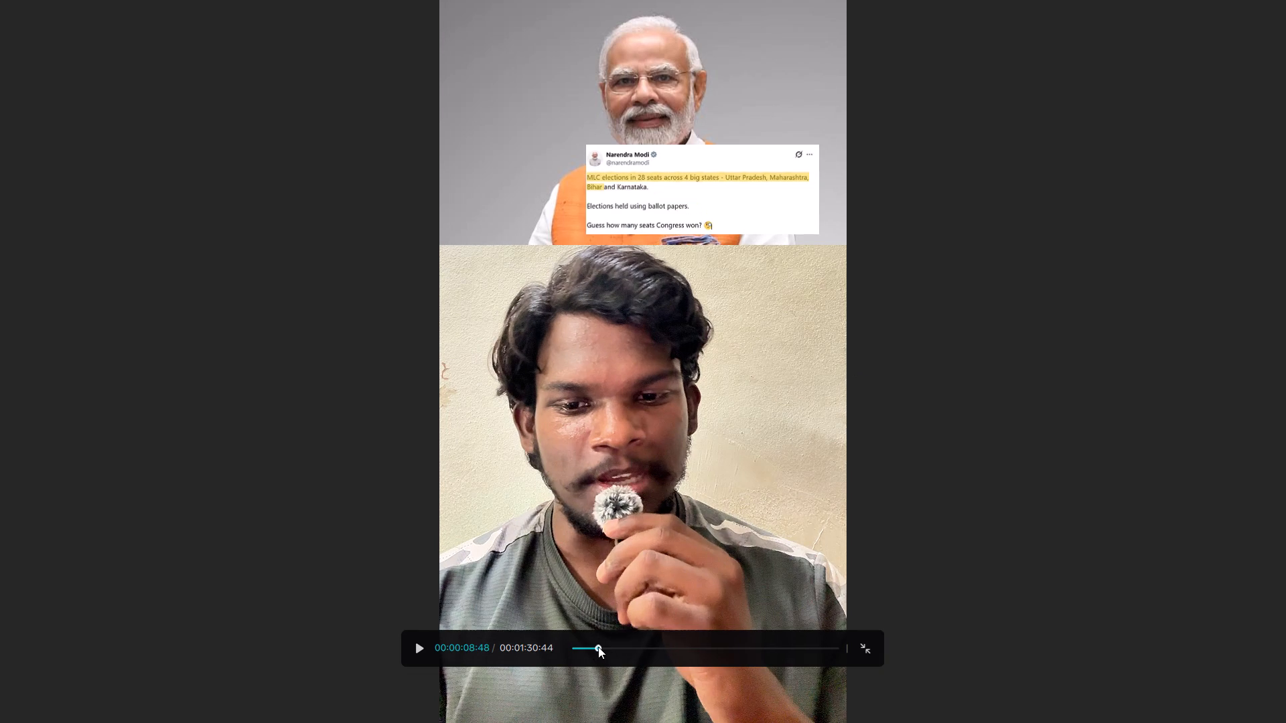
{"action": "left_click", "coordinate": [598, 647]}
{"action": "left_click_drag", "start_coordinate": [598, 647], "coordinate": [587, 649]}
{"action": "left_click", "coordinate": [587, 649]}
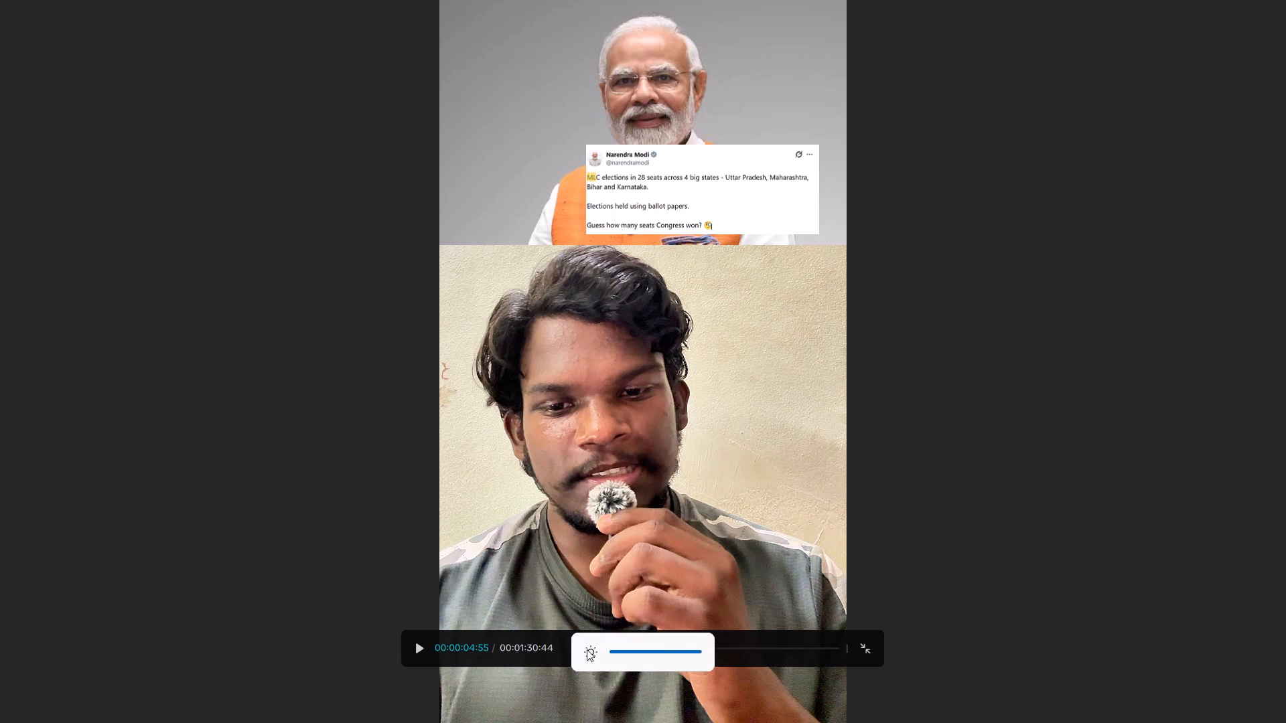
{"action": "key", "text": "space"}
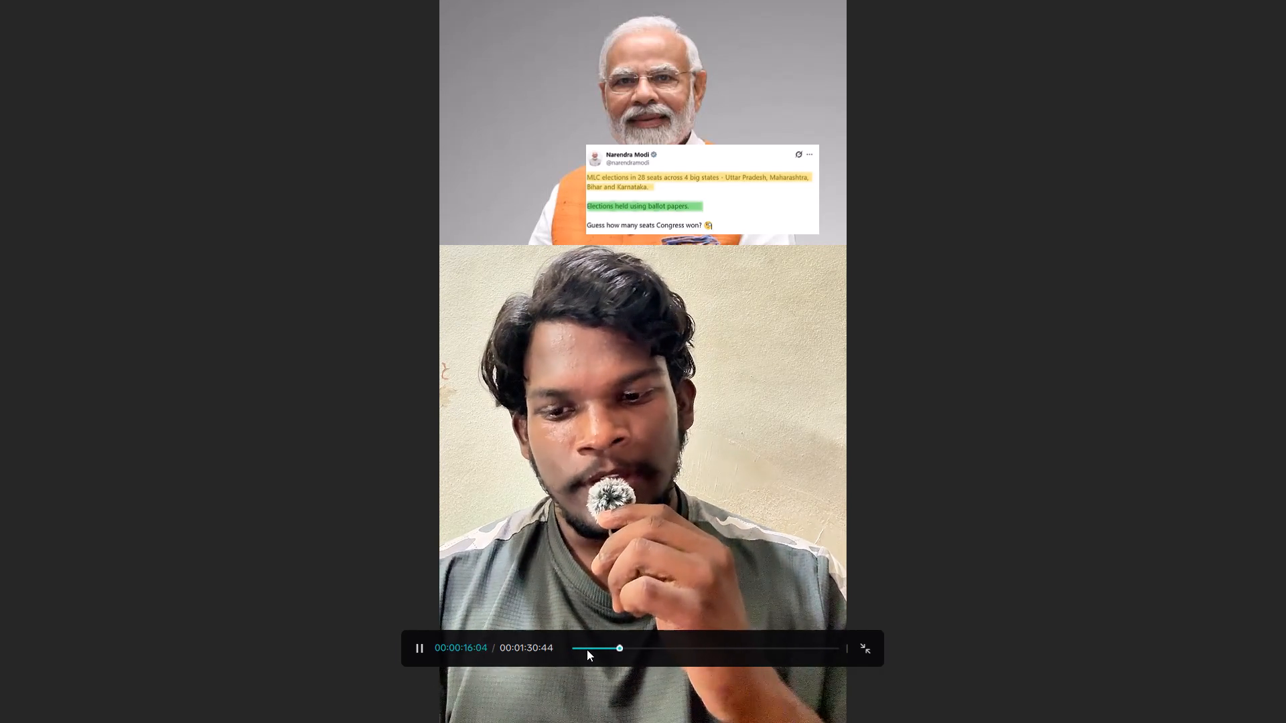
{"action": "key", "text": "Escape"}
{"action": "key", "text": "space"}
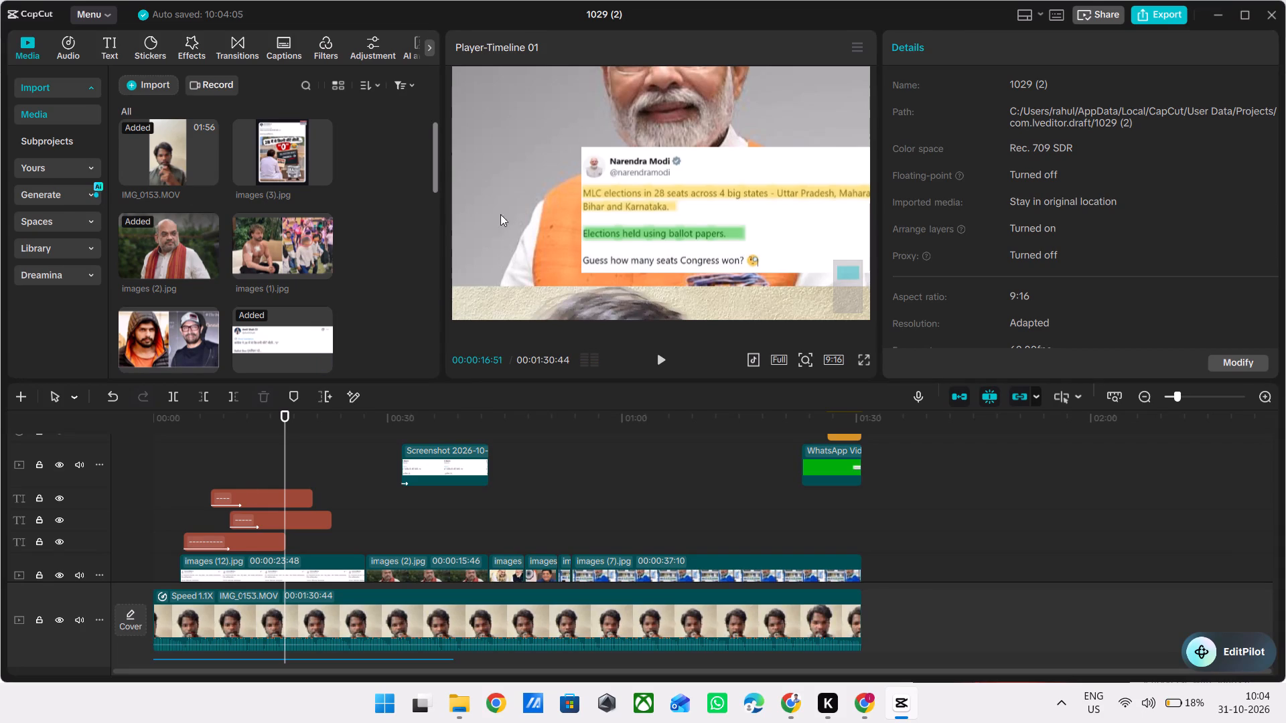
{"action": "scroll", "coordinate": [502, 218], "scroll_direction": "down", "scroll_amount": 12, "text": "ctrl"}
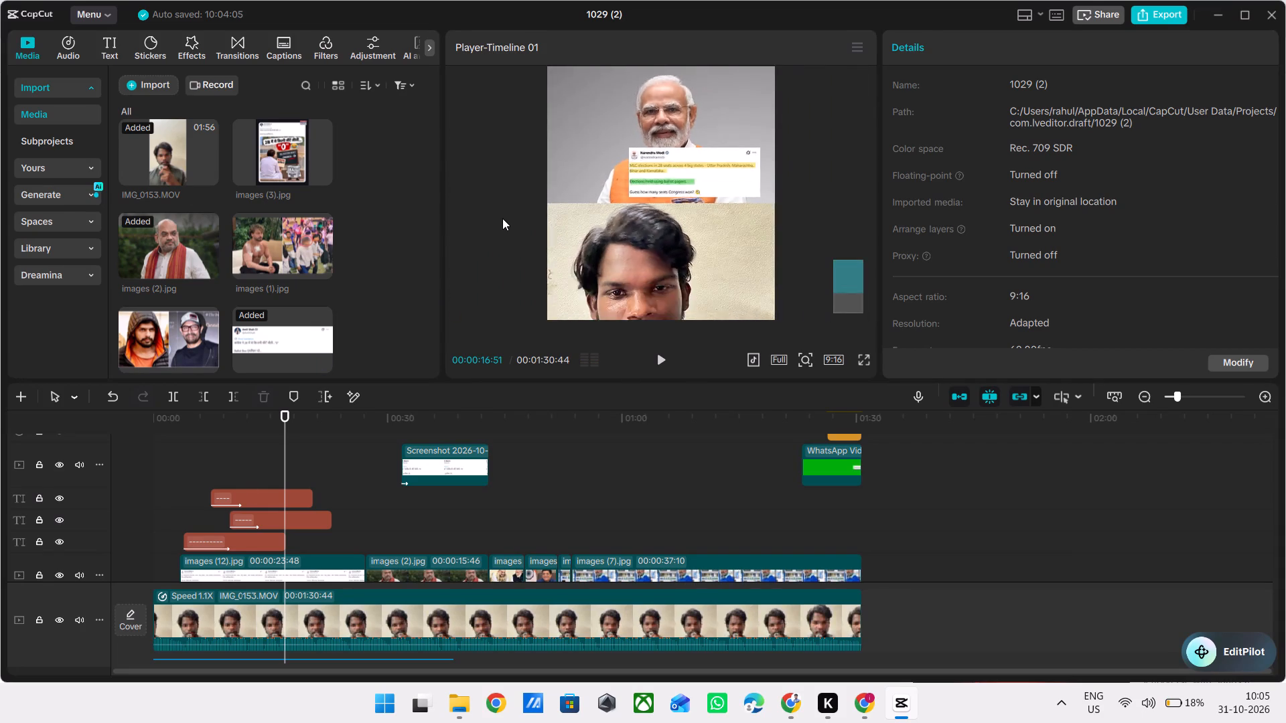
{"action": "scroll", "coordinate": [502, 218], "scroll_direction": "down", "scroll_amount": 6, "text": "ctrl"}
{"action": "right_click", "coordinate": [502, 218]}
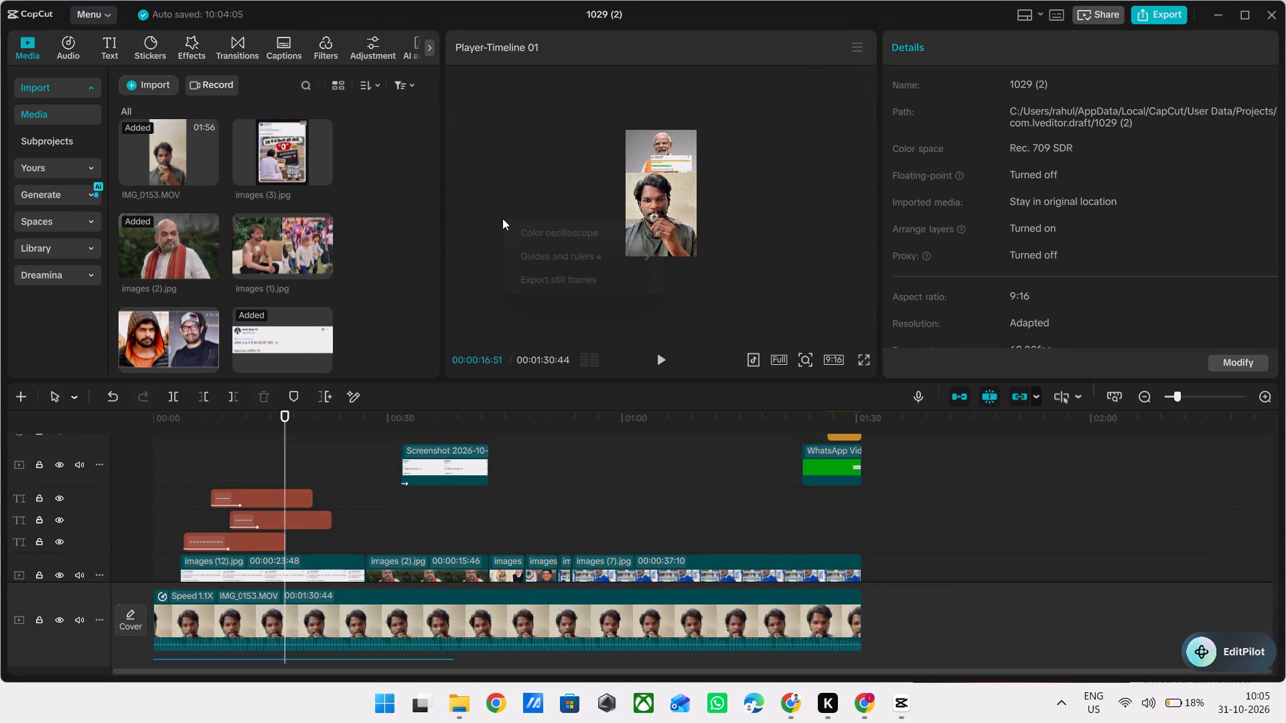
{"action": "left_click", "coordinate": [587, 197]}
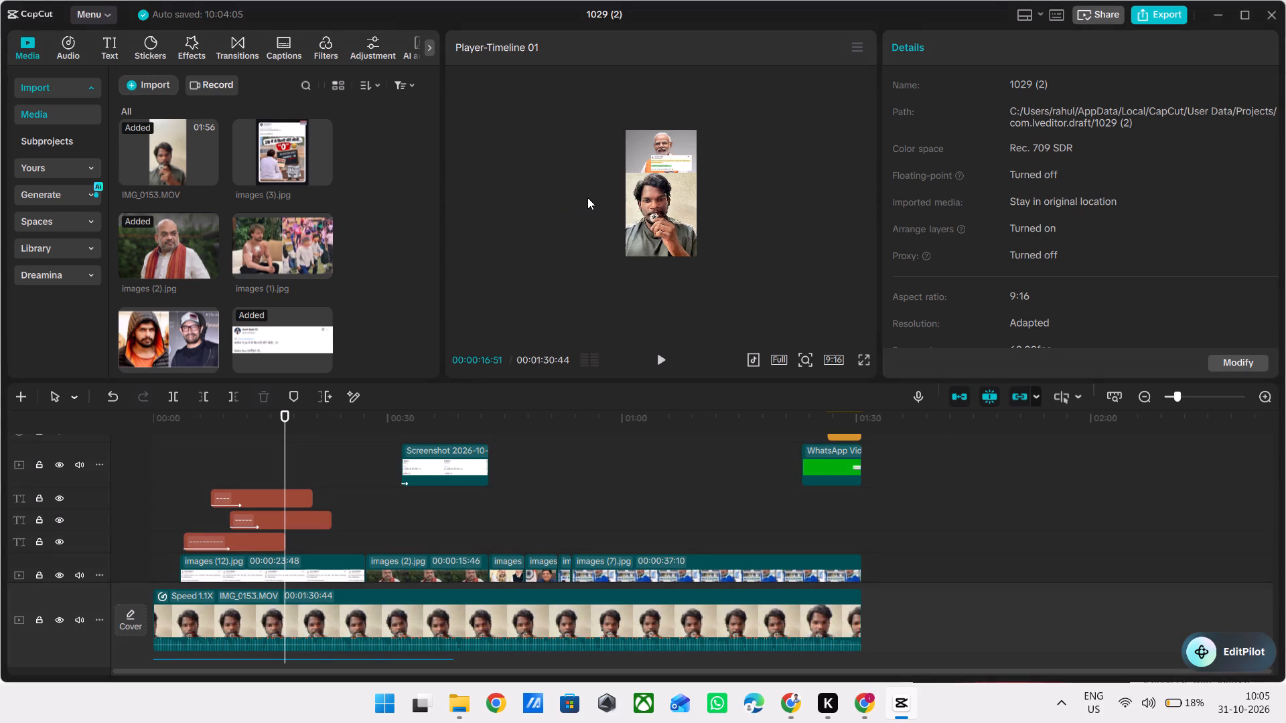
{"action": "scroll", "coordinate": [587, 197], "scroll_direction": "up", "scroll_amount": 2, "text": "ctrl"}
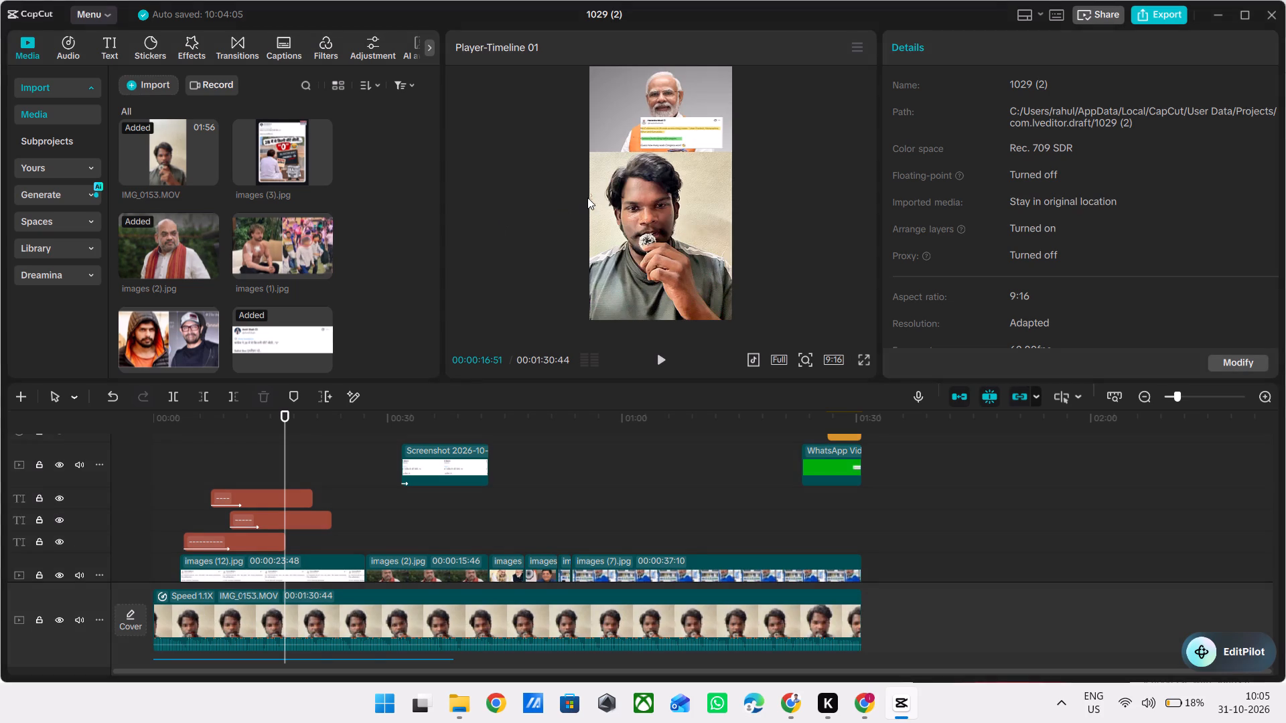